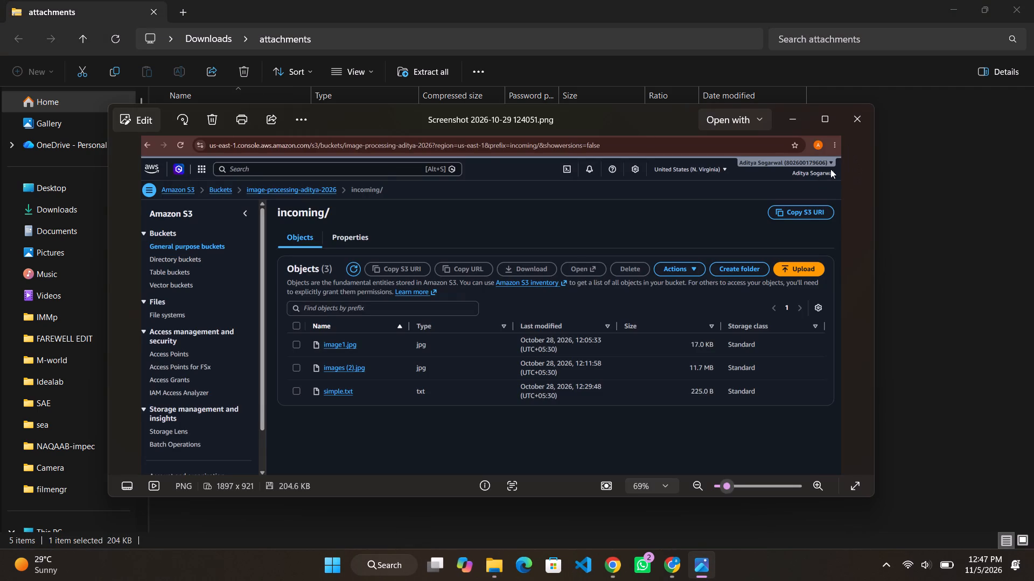
Close the preview of the S3 incoming/ folder screenshot.
left_click(853, 113)
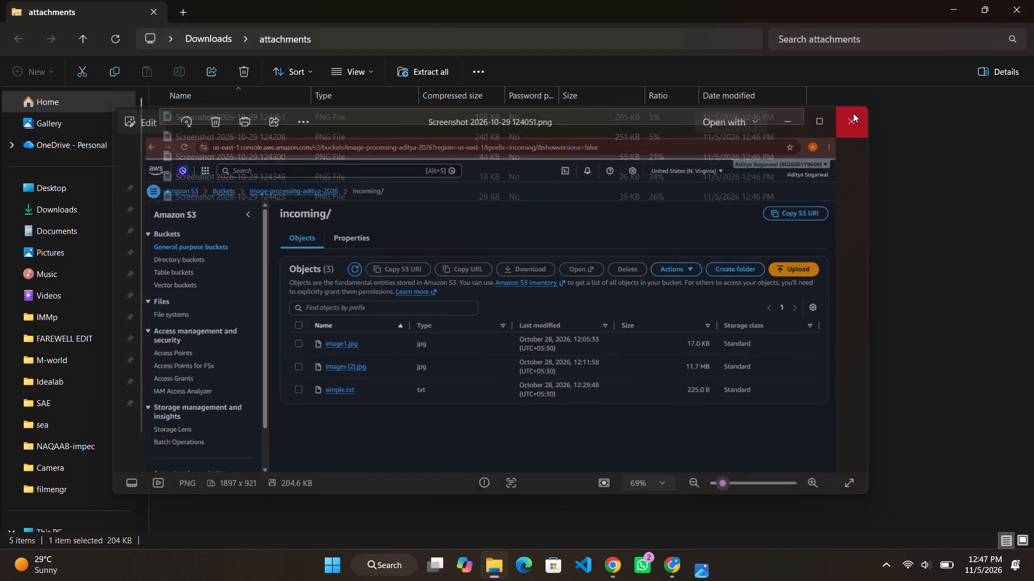
Switch to Chrome and frame a full-width snip of the browser address bar and AWS navigation header on Console Home.
left_click(674, 564)
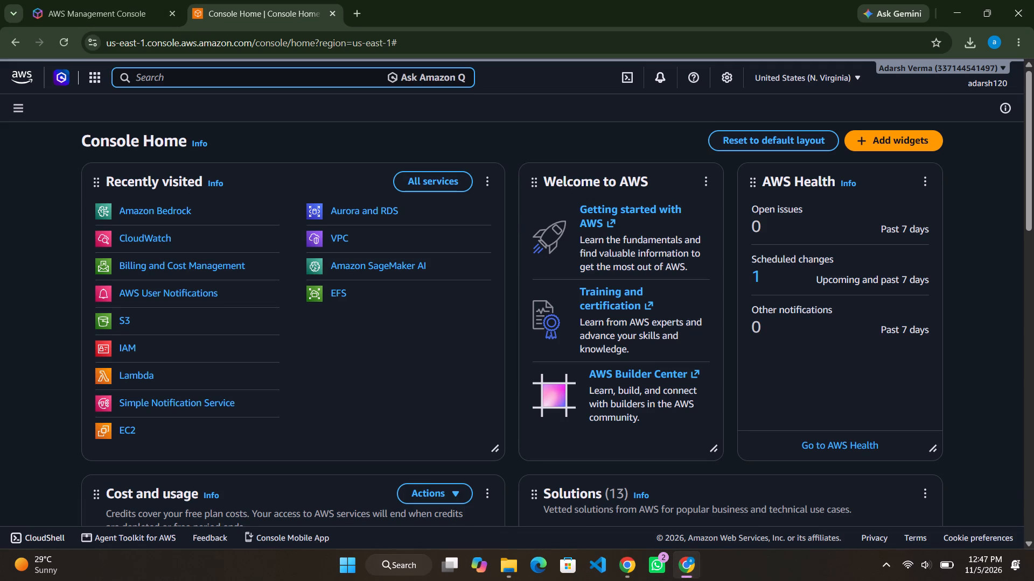
key("Print")
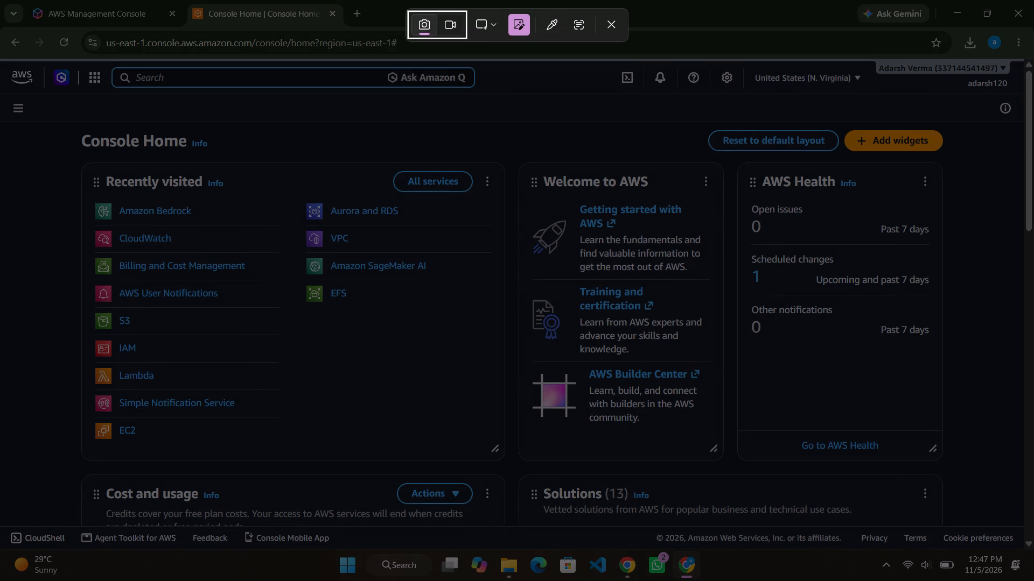
left_click_drag(0, 94, 1033, 52)
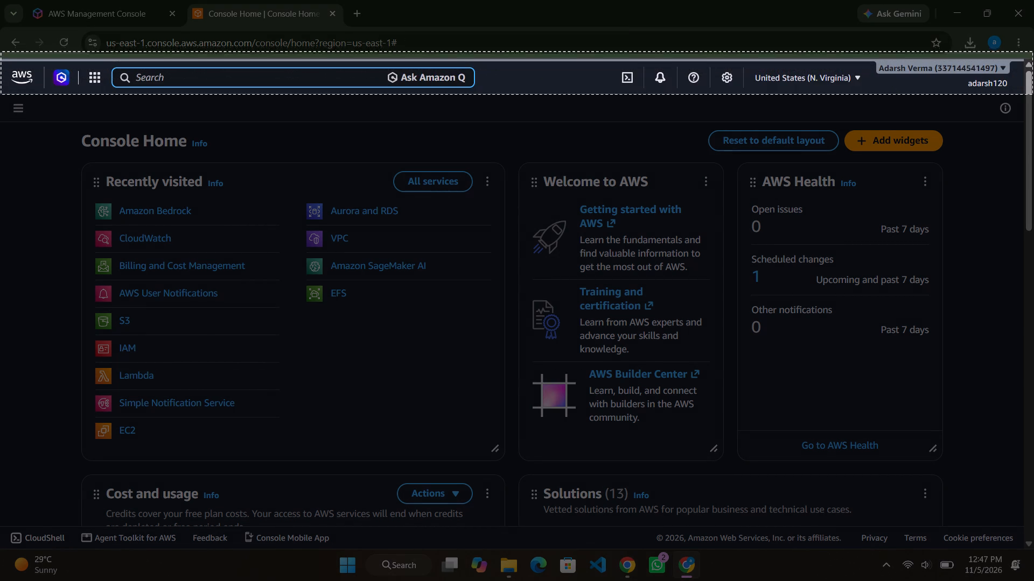
left_click_drag(1033, 52, 1033, 21)
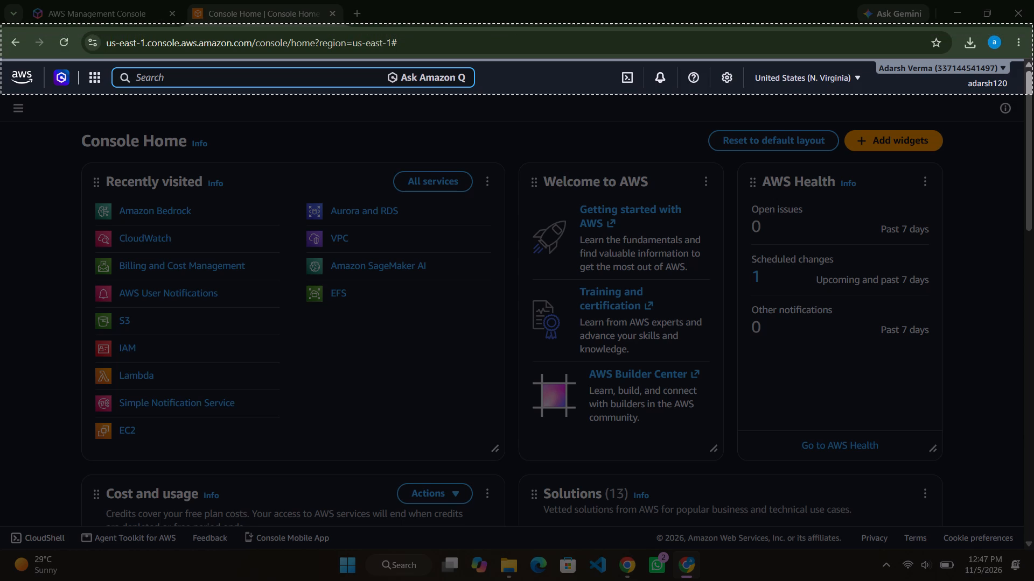
left_click_drag(1033, 21, 1033, 31)
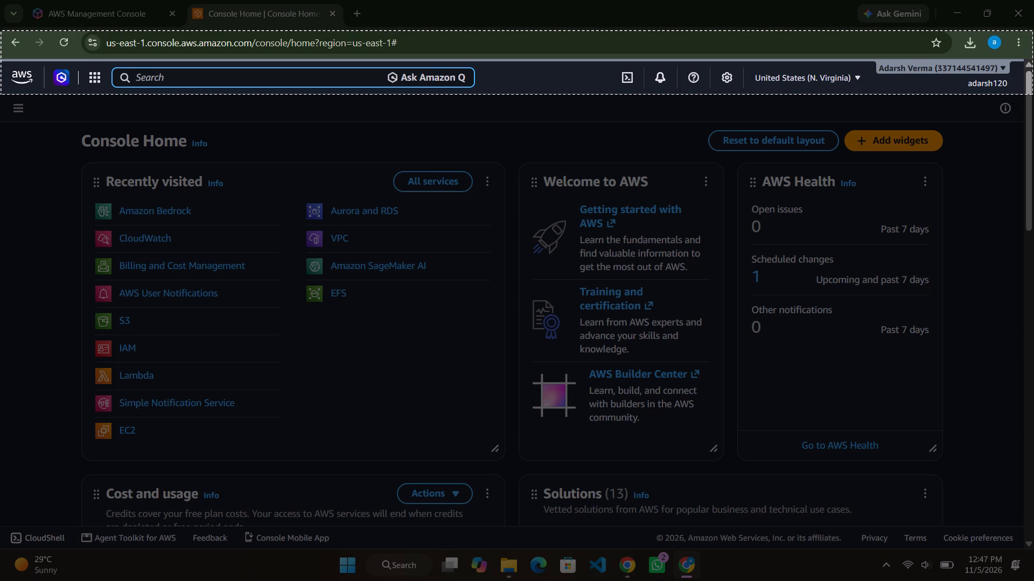
left_click_drag(1033, 31, 1033, 28)
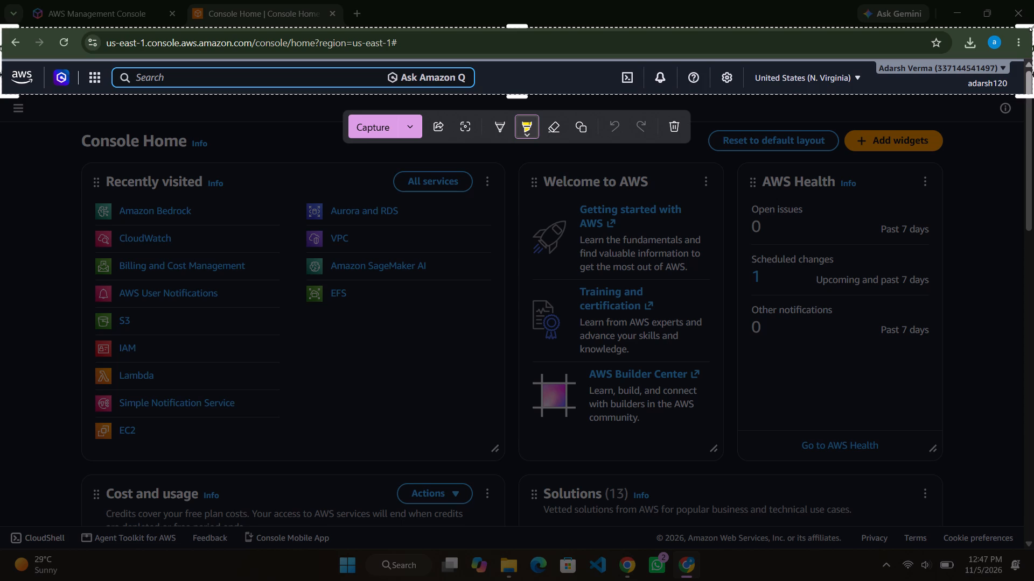
Capture the framed browser address bar and AWS navigation header to the clipboard, and dismiss the capture notification.
left_click(361, 135)
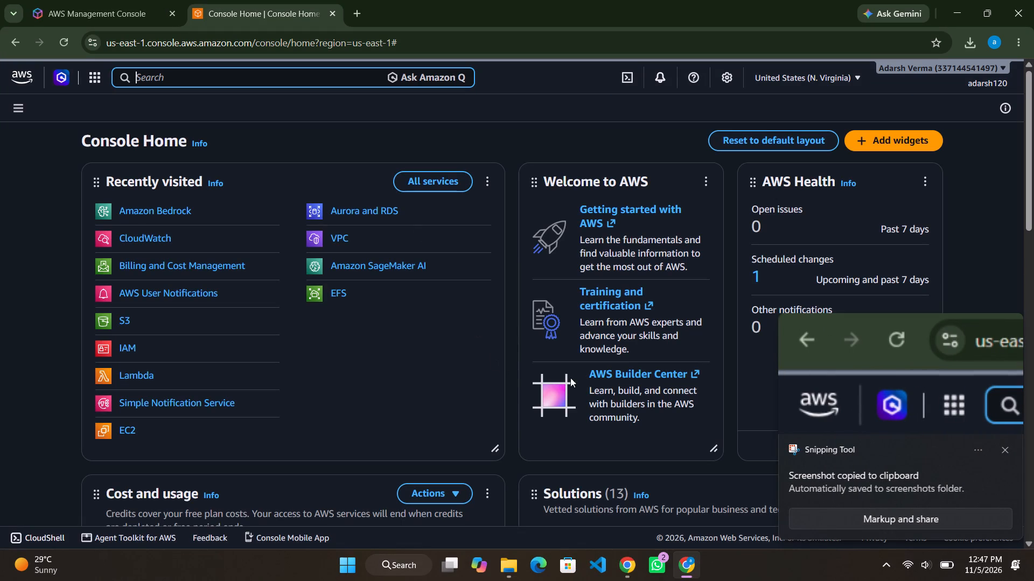
left_click(1003, 445)
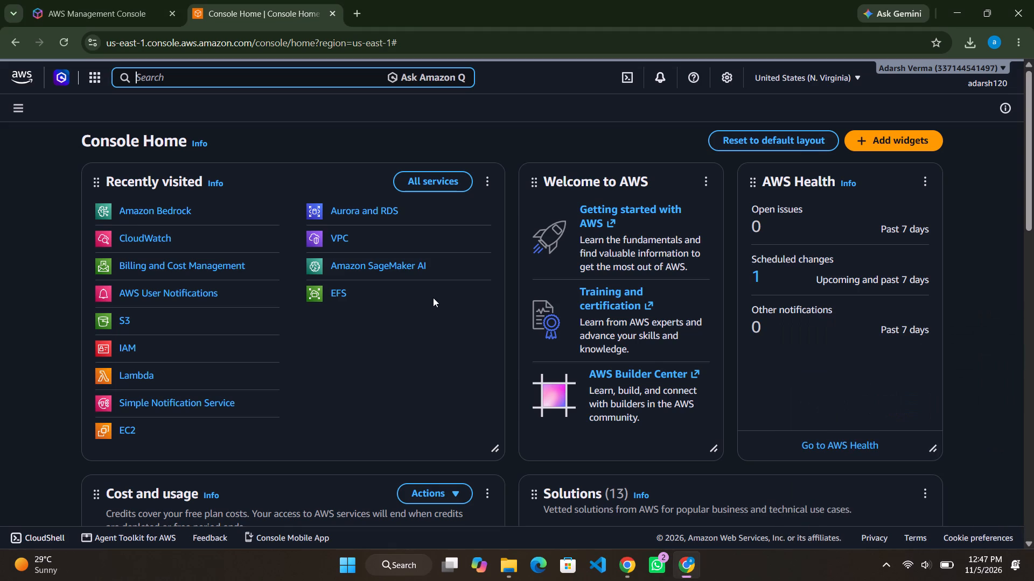
Minimize the Console Home browser window to return to the attachments folder in File Explorer, and clear the file selection there.
scroll(433, 297, "down", 1)
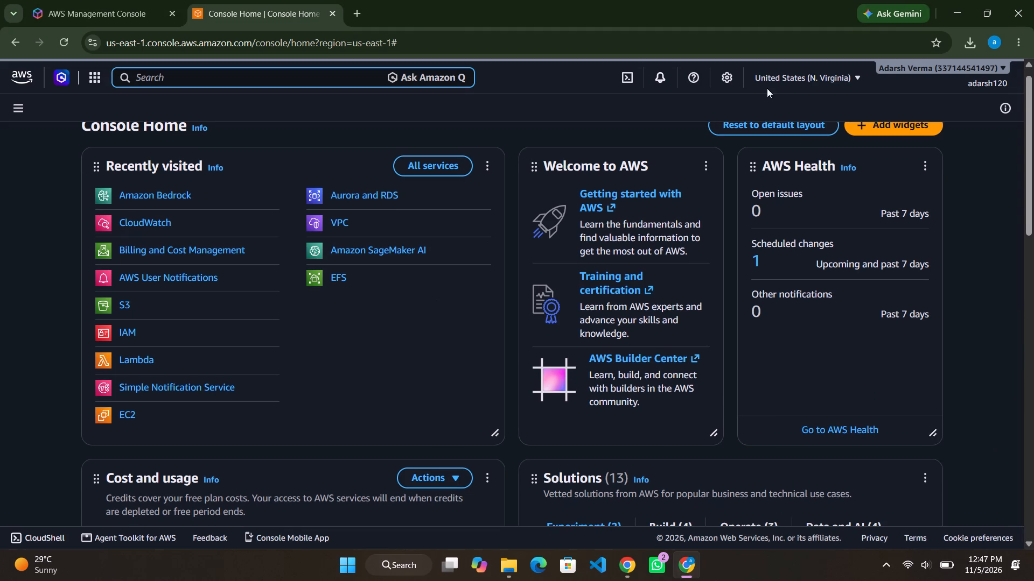
left_click(956, 3)
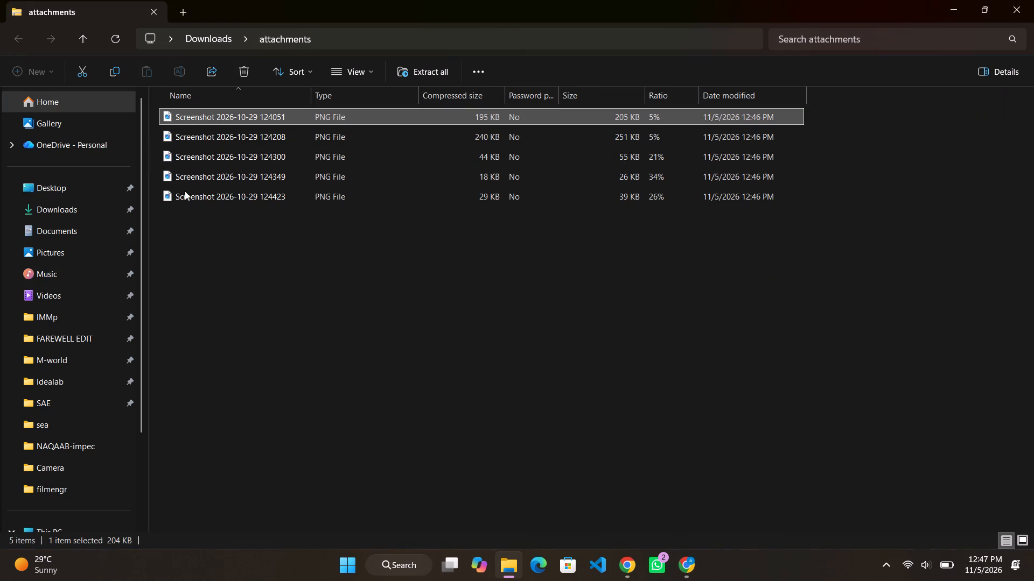
left_click(202, 224)
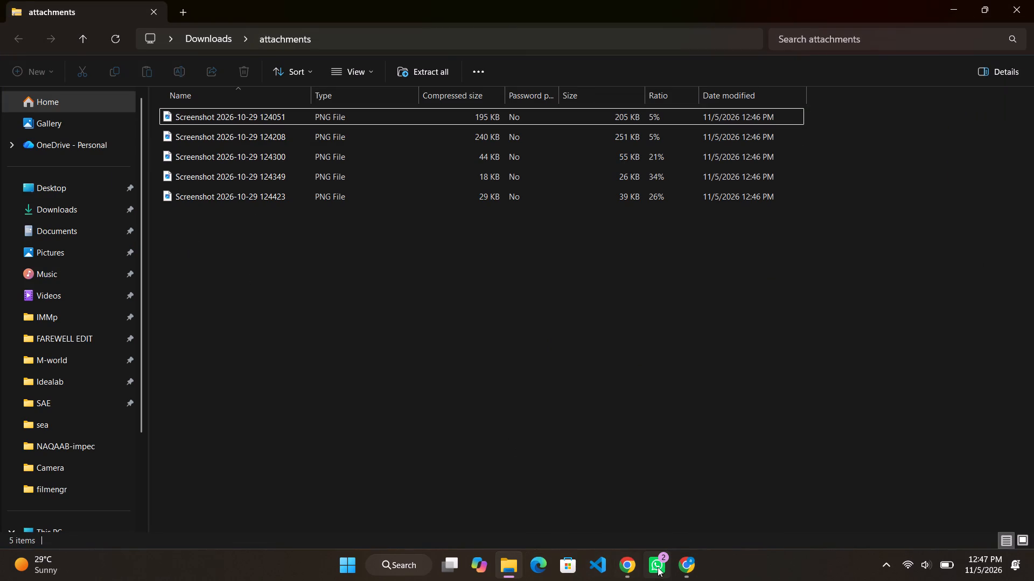
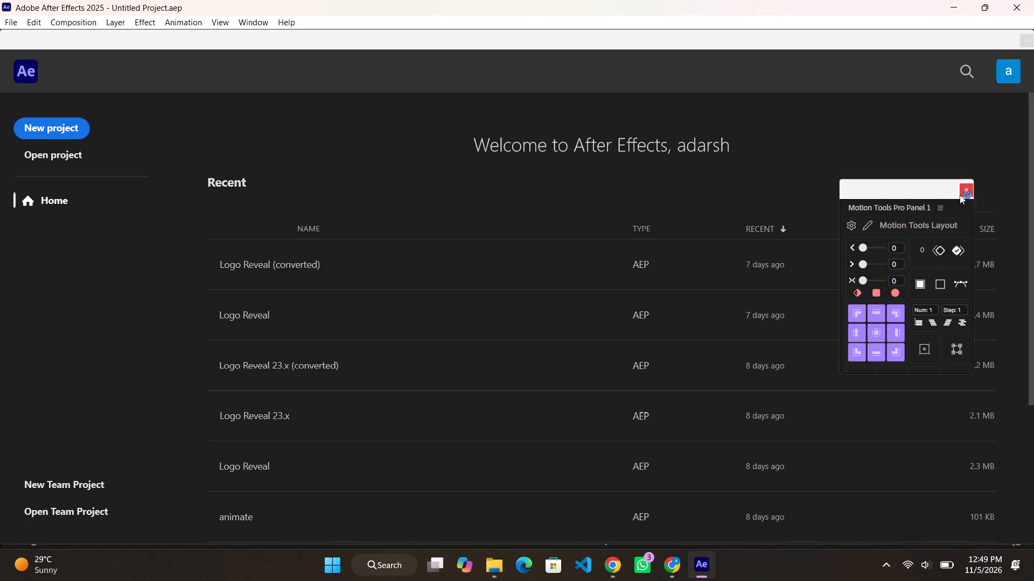
Start a new project and create composition Comp 1 using the HD 1920x1080, 24 fps preset.
left_click(47, 136)
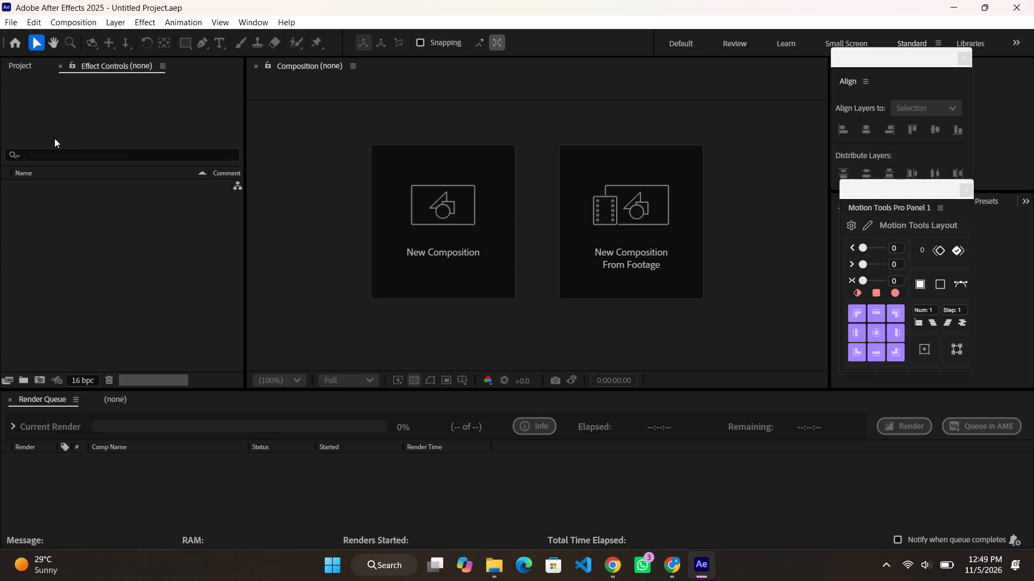
left_click(473, 269)
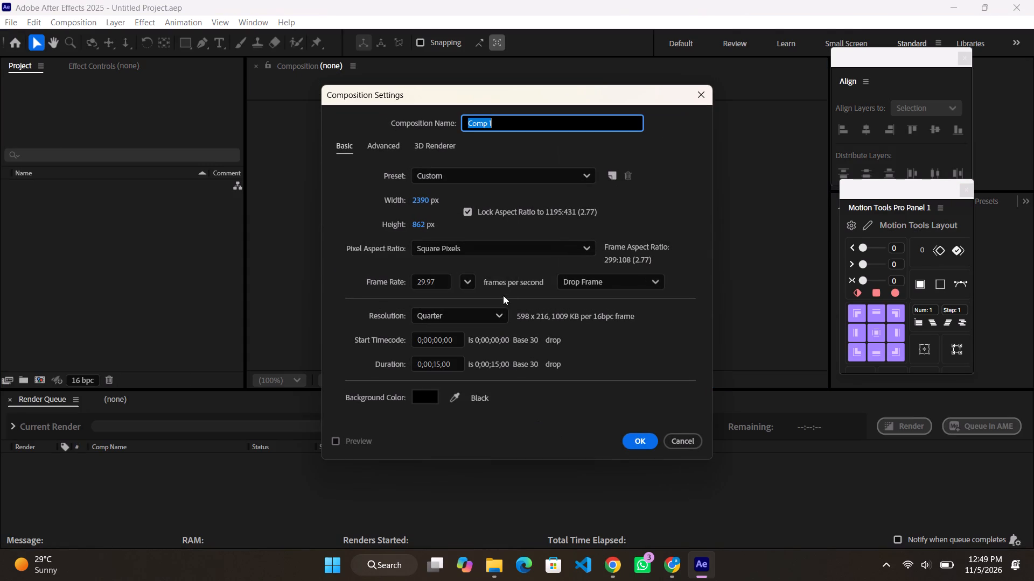
left_click(470, 169)
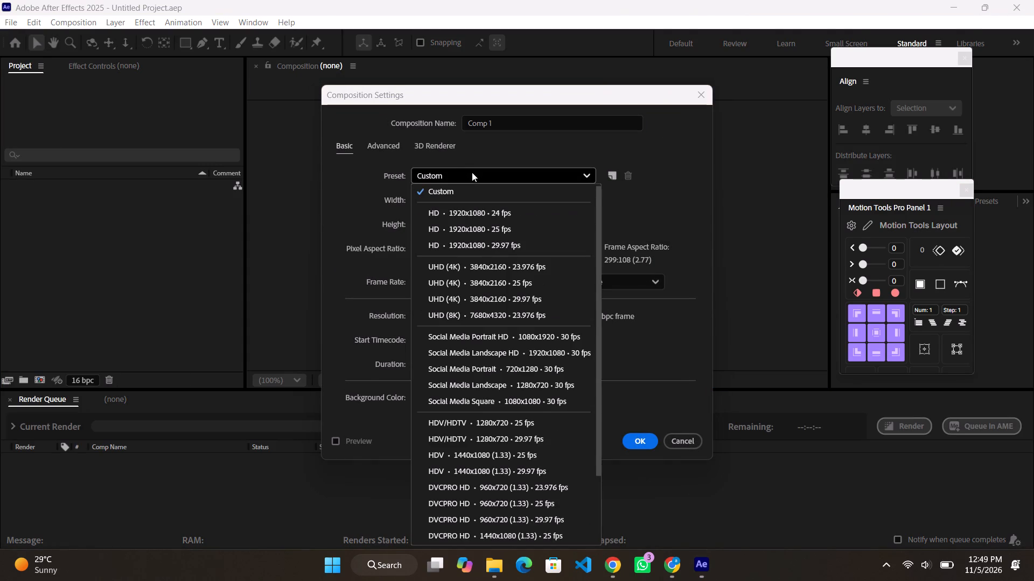
left_click(381, 212)
left_click(473, 174)
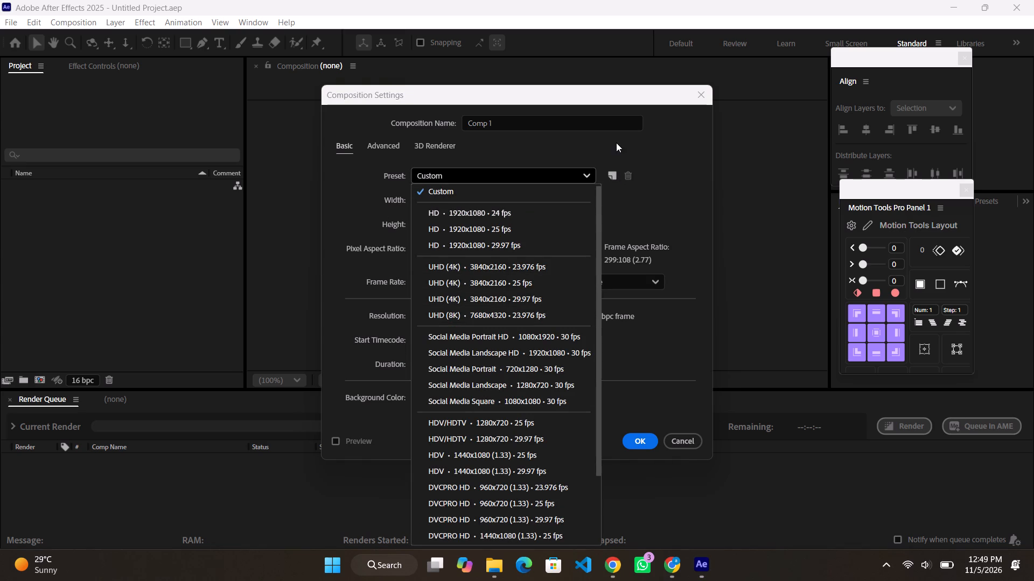
left_click(614, 176)
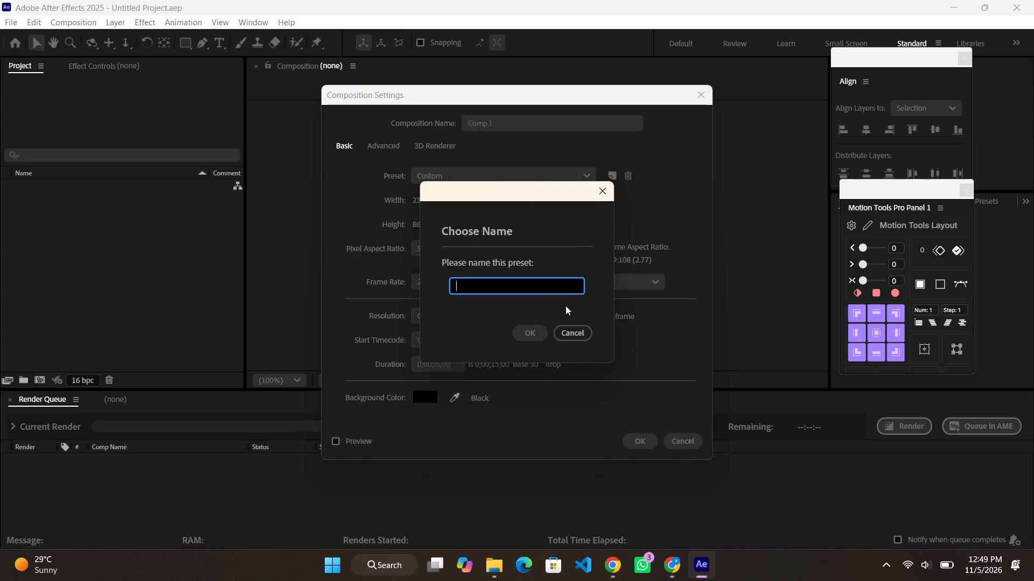
left_click(571, 333)
left_click(468, 182)
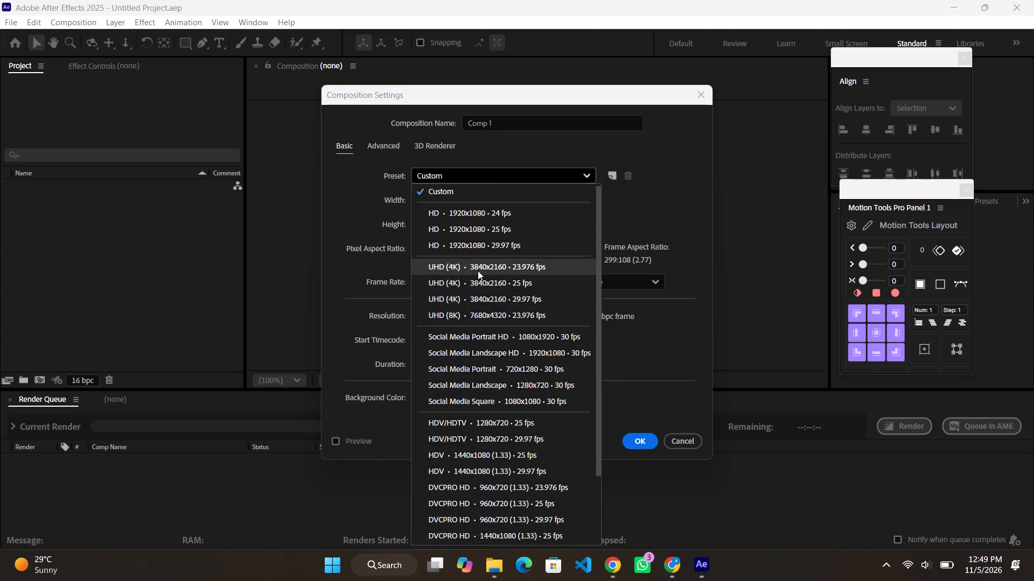
left_click(467, 221)
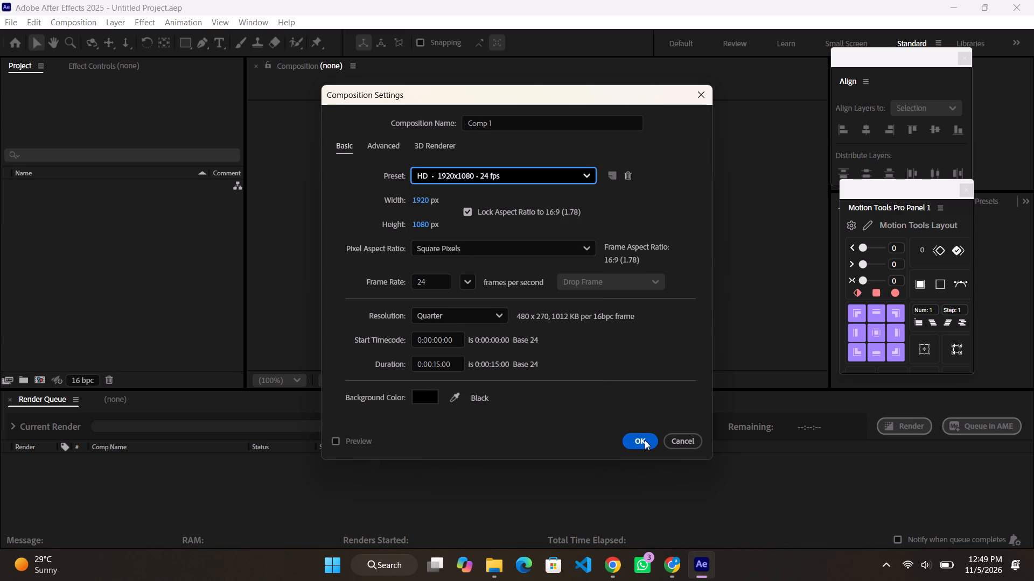
left_click(644, 440)
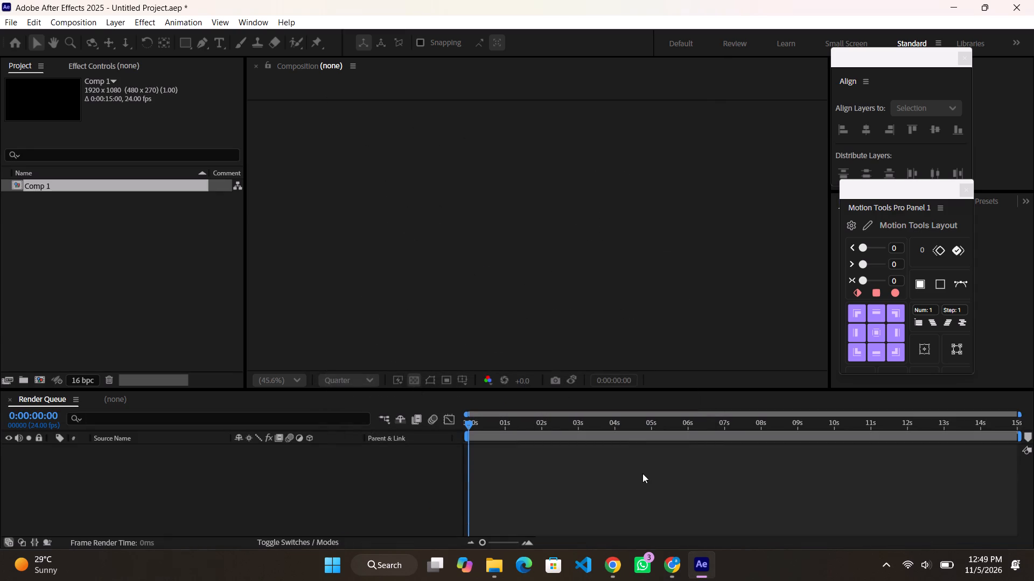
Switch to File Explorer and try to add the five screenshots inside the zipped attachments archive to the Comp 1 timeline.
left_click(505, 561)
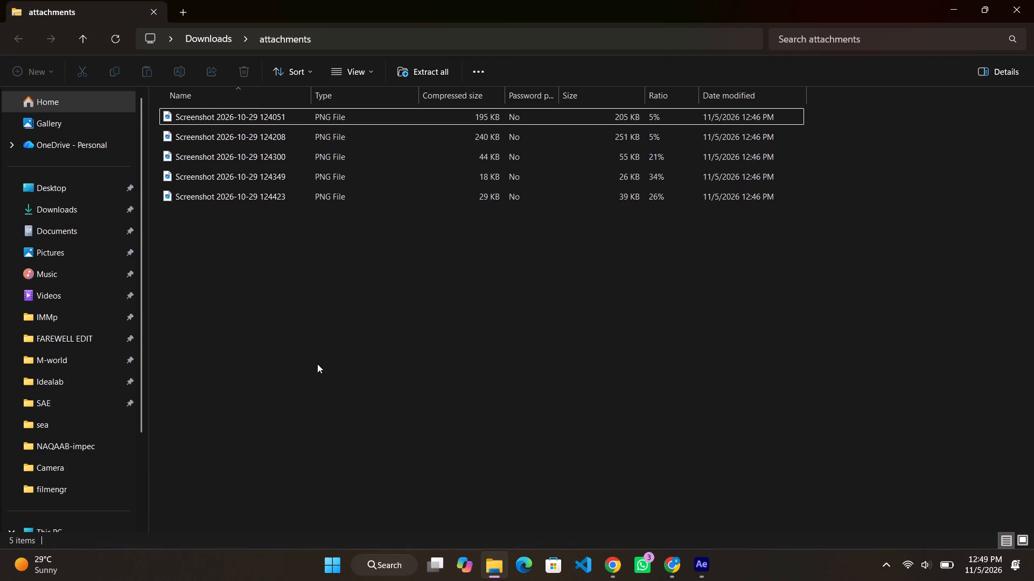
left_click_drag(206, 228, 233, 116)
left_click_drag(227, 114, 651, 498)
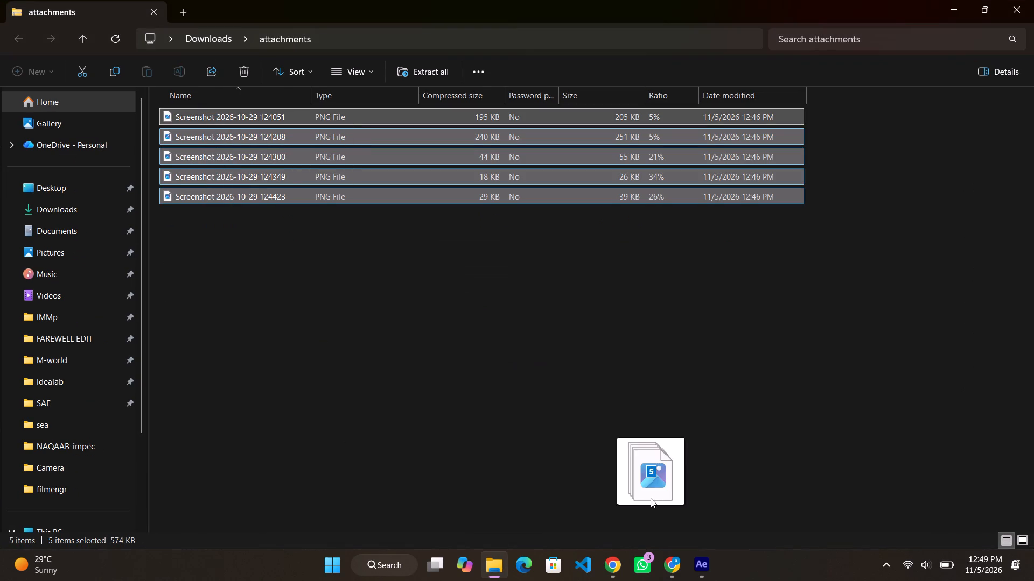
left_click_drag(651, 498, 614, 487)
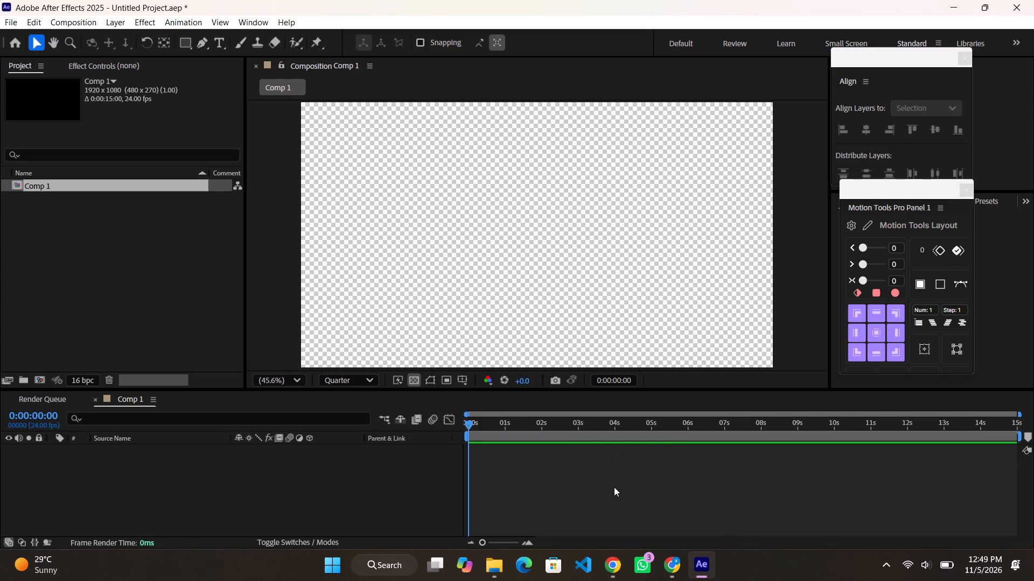
Switch to File Explorer and extract the zipped attachments archive into an attachments folder in Downloads.
left_click(498, 572)
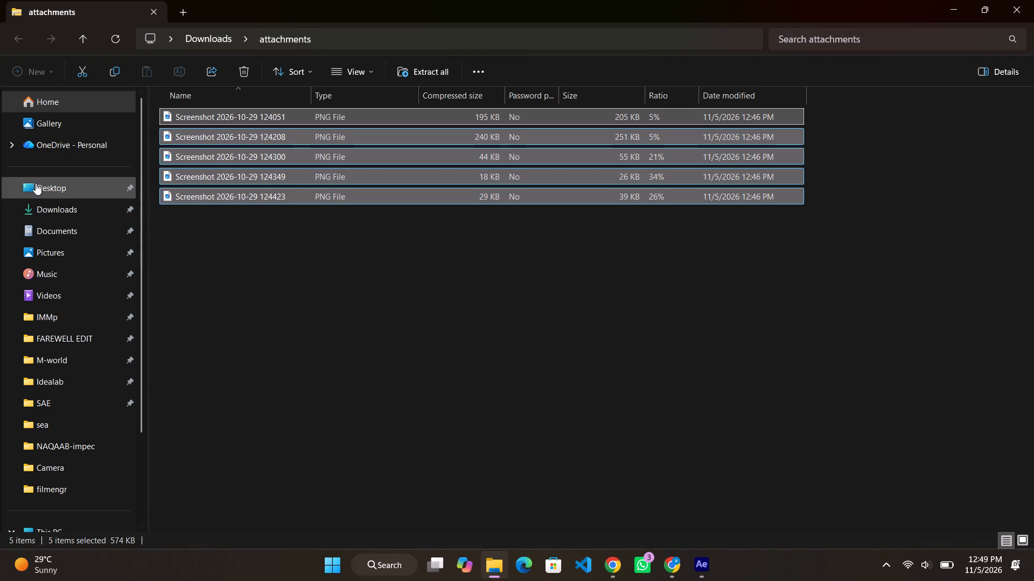
left_click(46, 209)
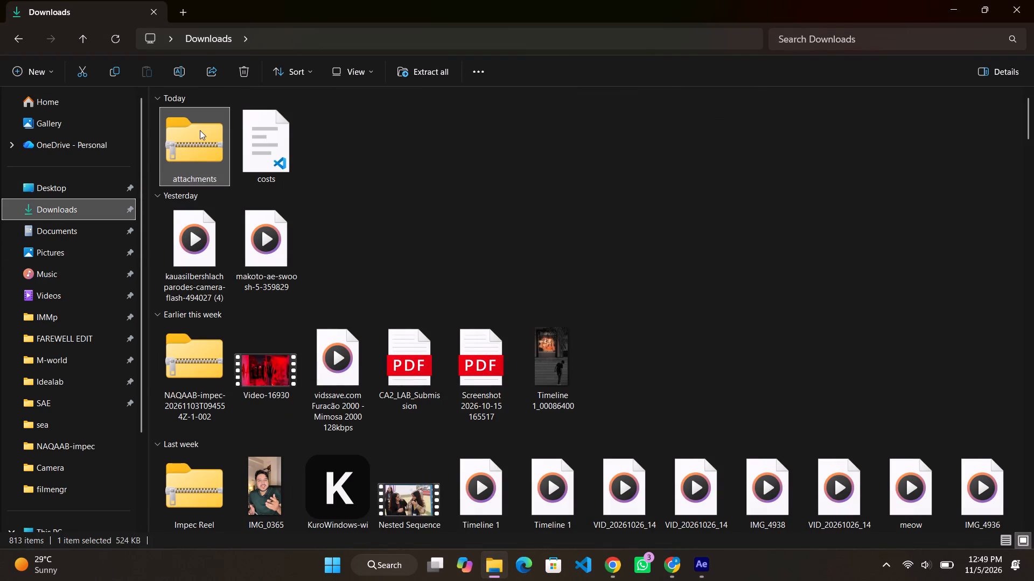
right_click(200, 130)
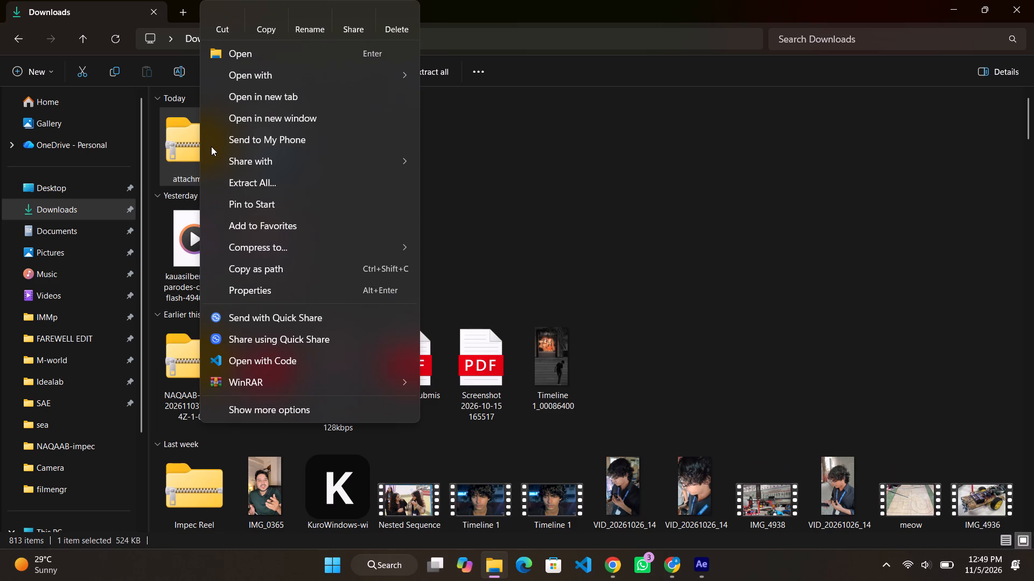
right_click(211, 146)
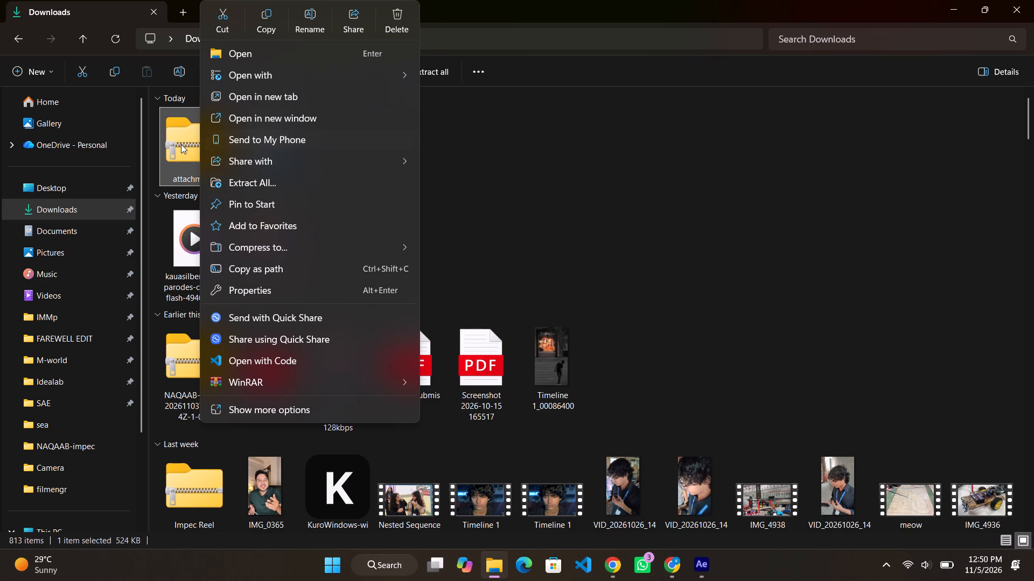
left_click(181, 144)
right_click(181, 144)
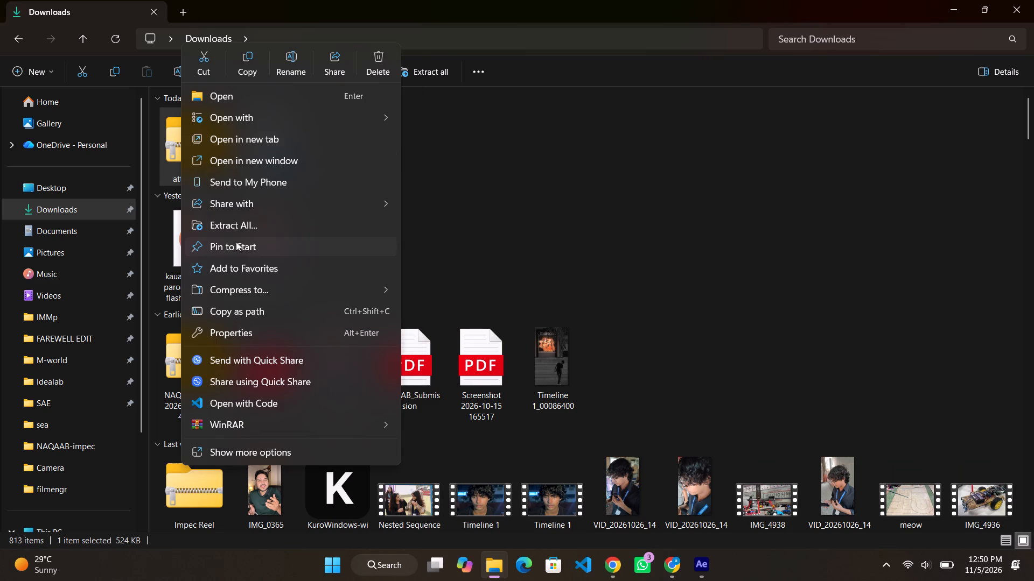
left_click(243, 223)
key("Return")
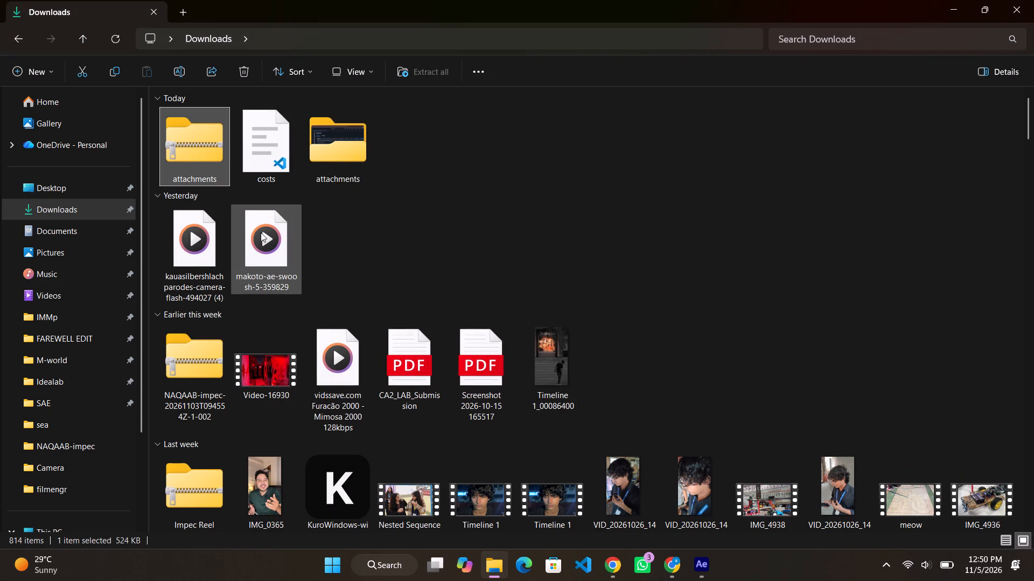
Add all five screenshots from the extracted attachments folder to the Comp 1 timeline in After Effects as layers.
double_click(322, 152)
left_click_drag(275, 271, 321, 127)
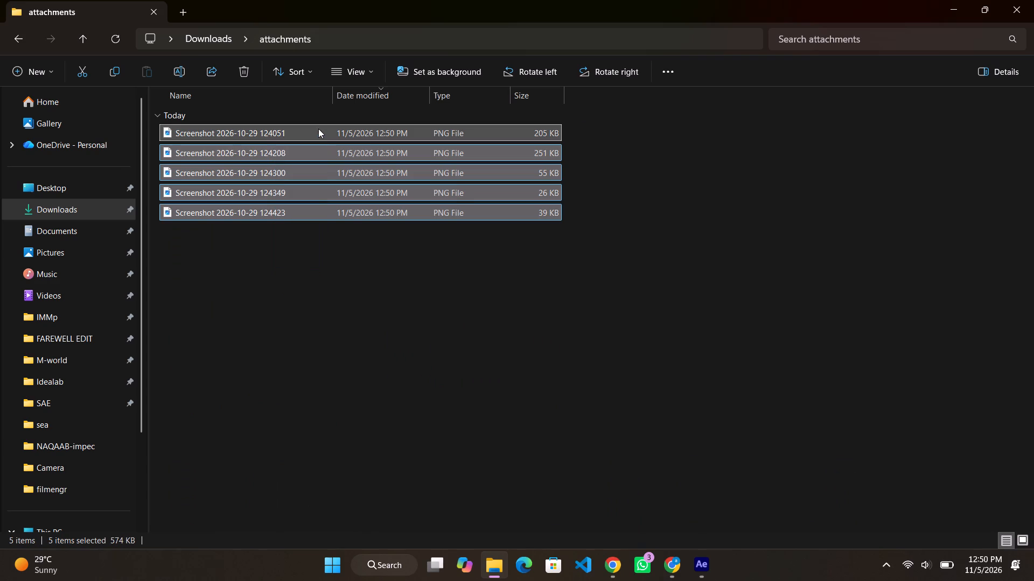
left_click_drag(291, 131, 555, 459)
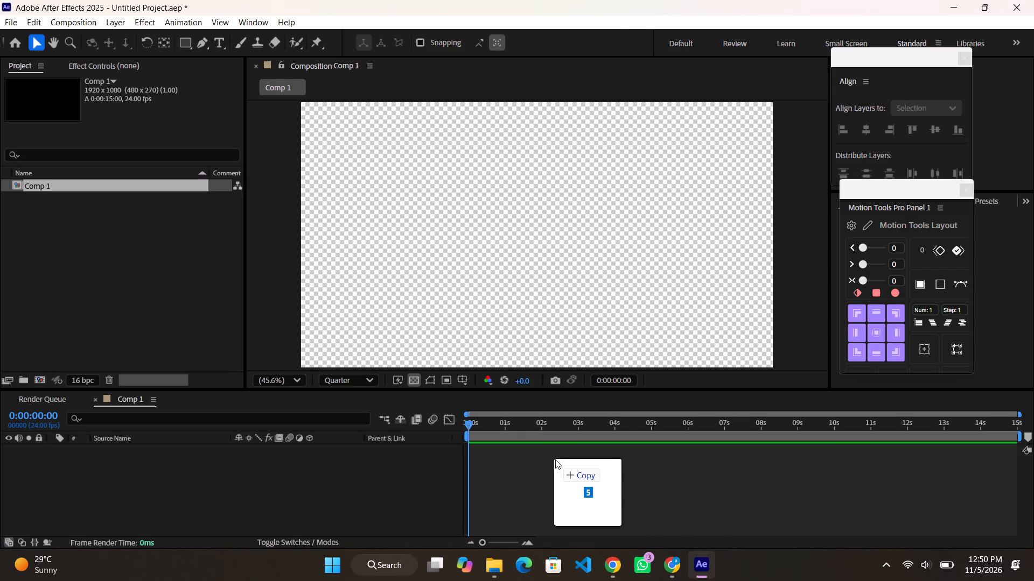
left_click_drag(555, 459, 555, 462)
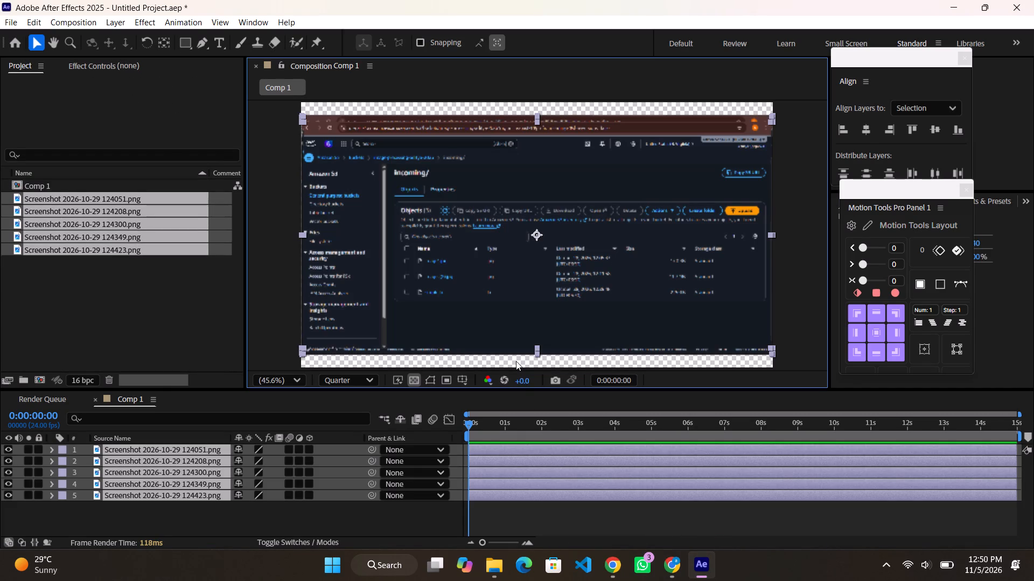
Set the composition preview resolution to Full and deselect the layers.
left_click(350, 381)
left_click(351, 417)
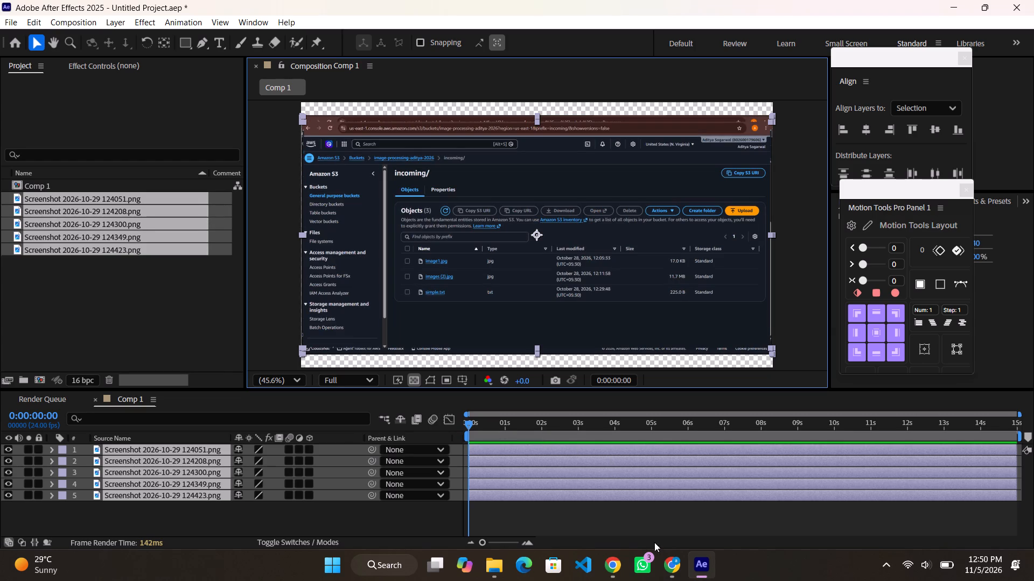
left_click(645, 520)
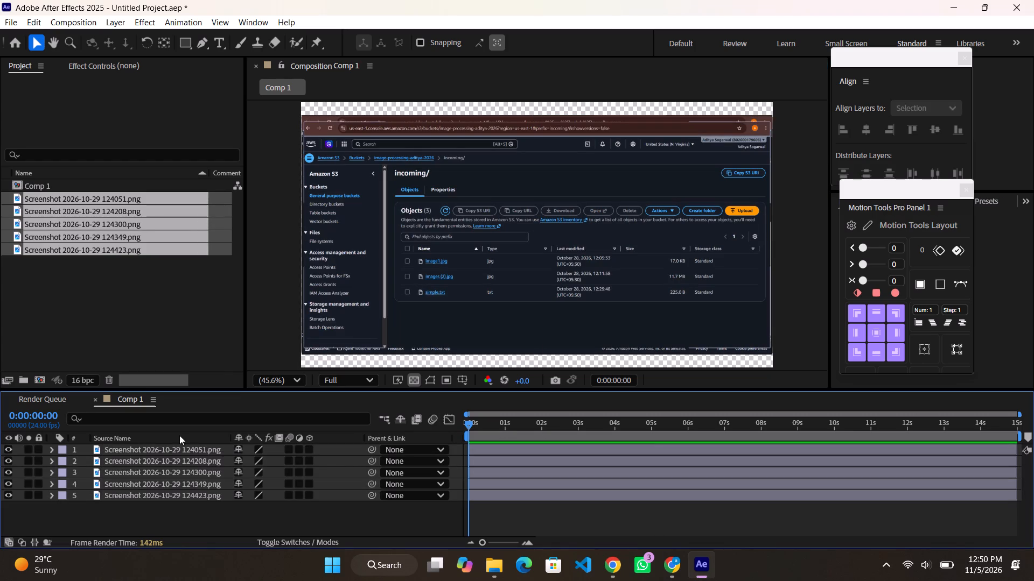
Examine each screenshot by hiding the layers one after another from the top, and show all five layers again.
left_click(139, 450)
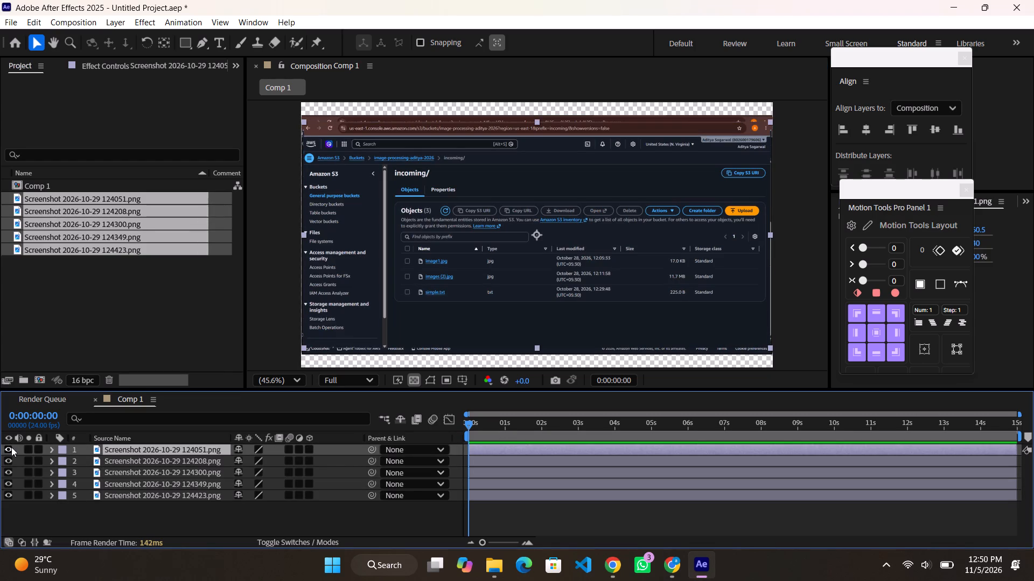
left_click(10, 447)
left_click(10, 460)
left_click(10, 468)
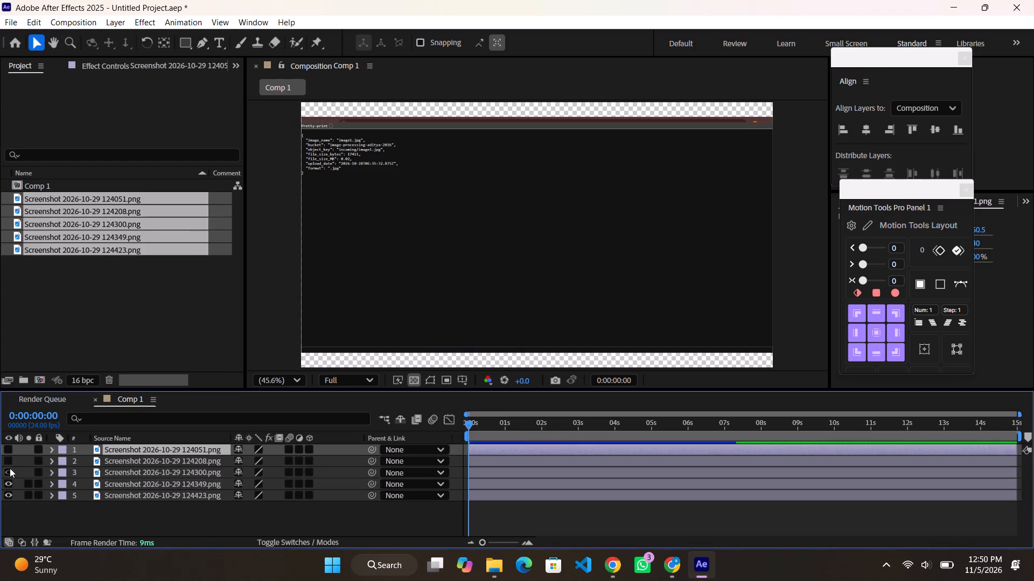
left_click(7, 480)
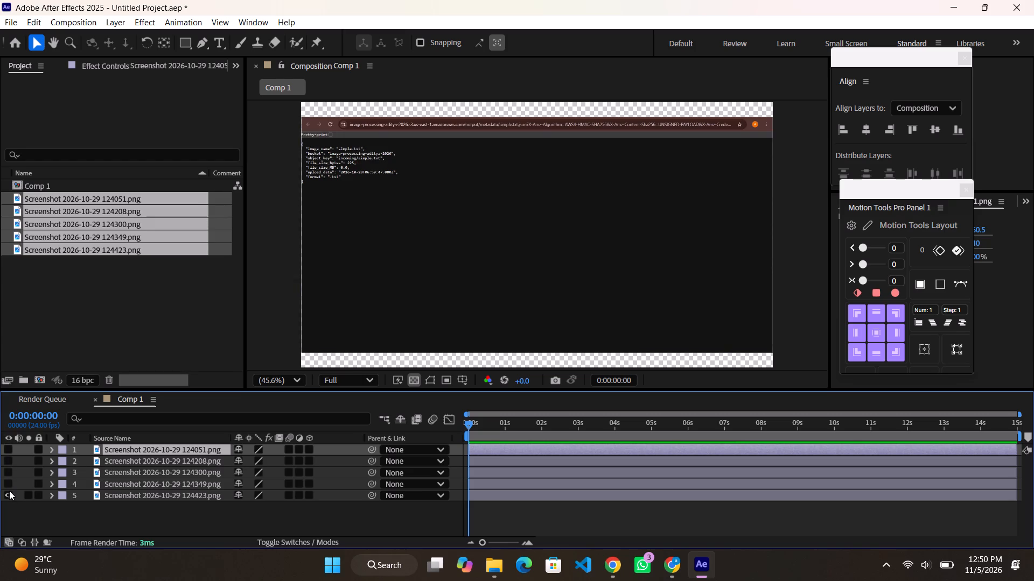
left_click(9, 491)
left_click_drag(9, 498, 9, 459)
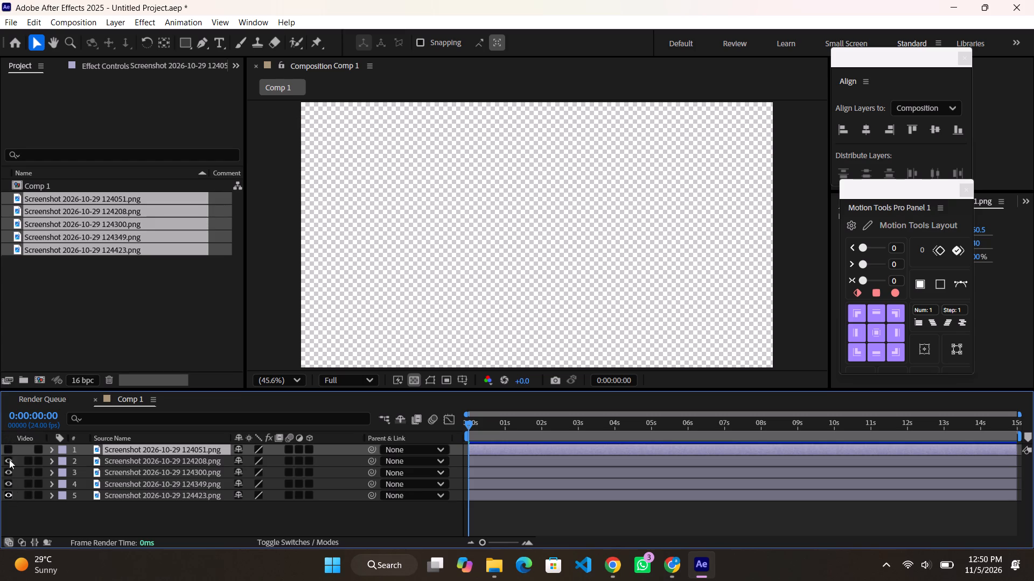
left_click_drag(9, 459, 9, 451)
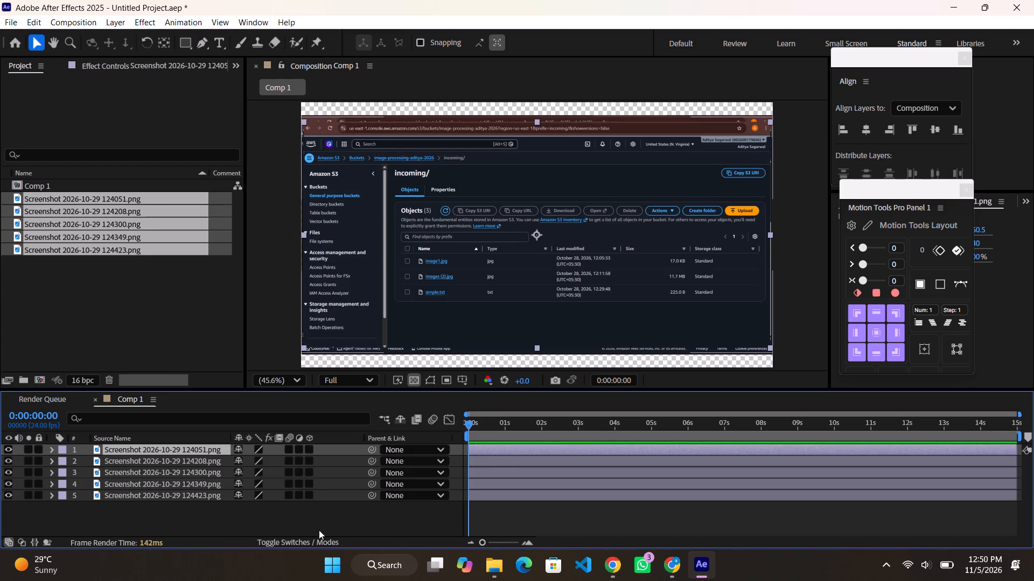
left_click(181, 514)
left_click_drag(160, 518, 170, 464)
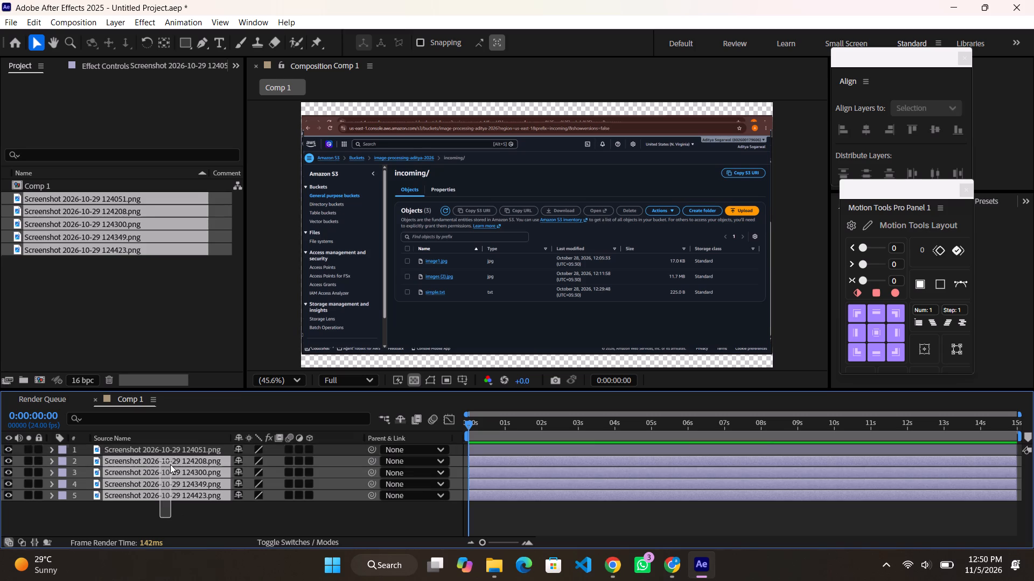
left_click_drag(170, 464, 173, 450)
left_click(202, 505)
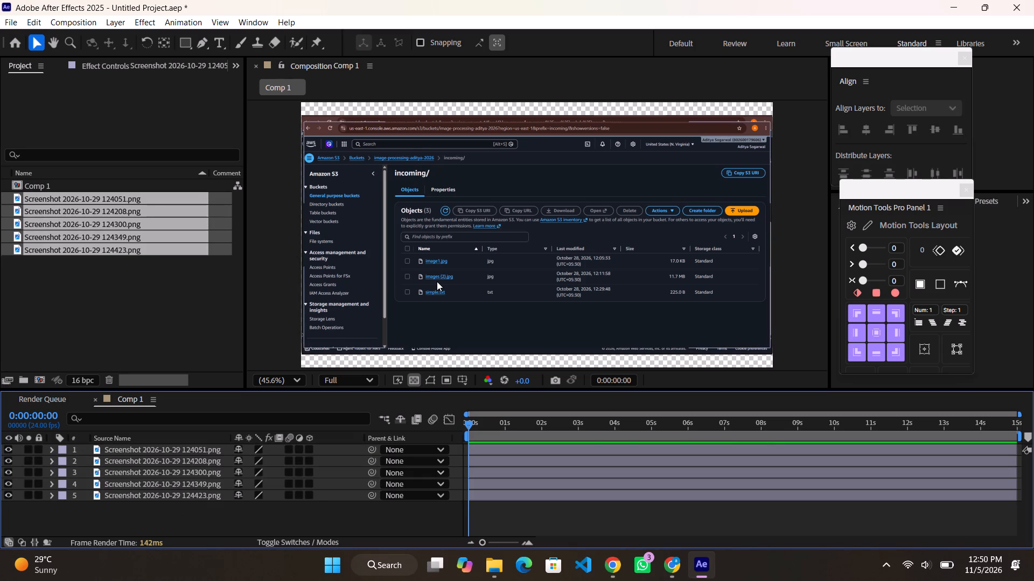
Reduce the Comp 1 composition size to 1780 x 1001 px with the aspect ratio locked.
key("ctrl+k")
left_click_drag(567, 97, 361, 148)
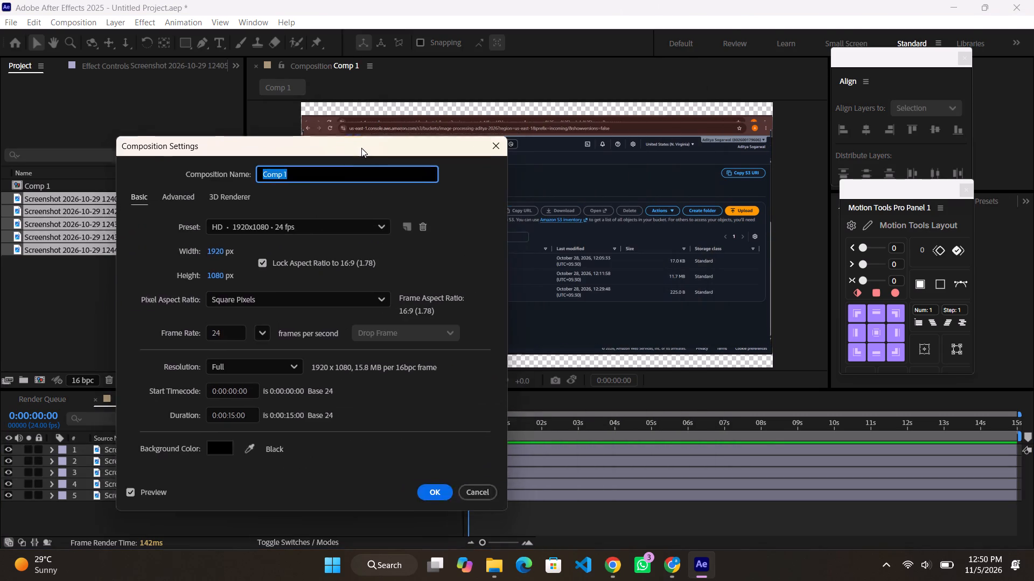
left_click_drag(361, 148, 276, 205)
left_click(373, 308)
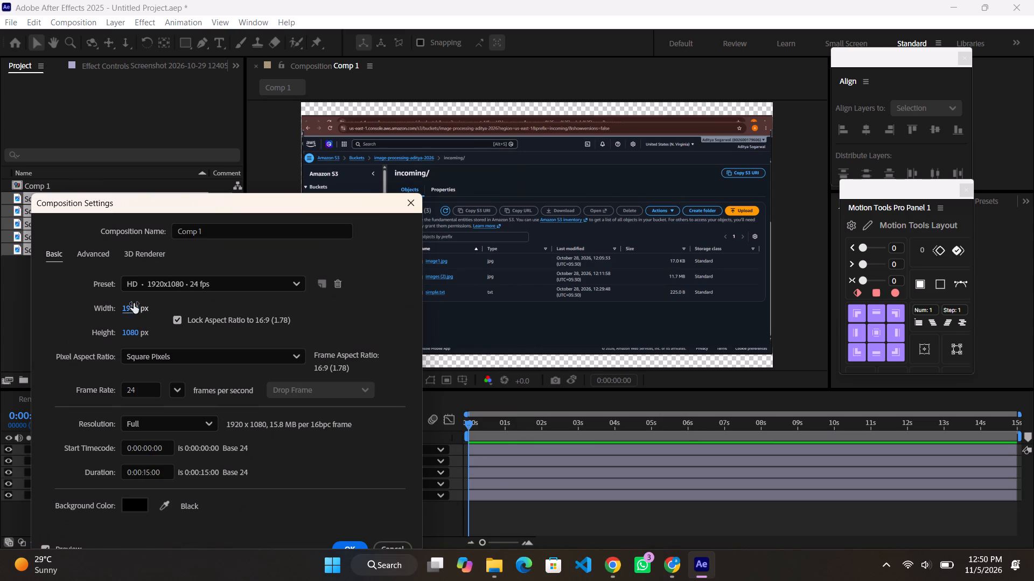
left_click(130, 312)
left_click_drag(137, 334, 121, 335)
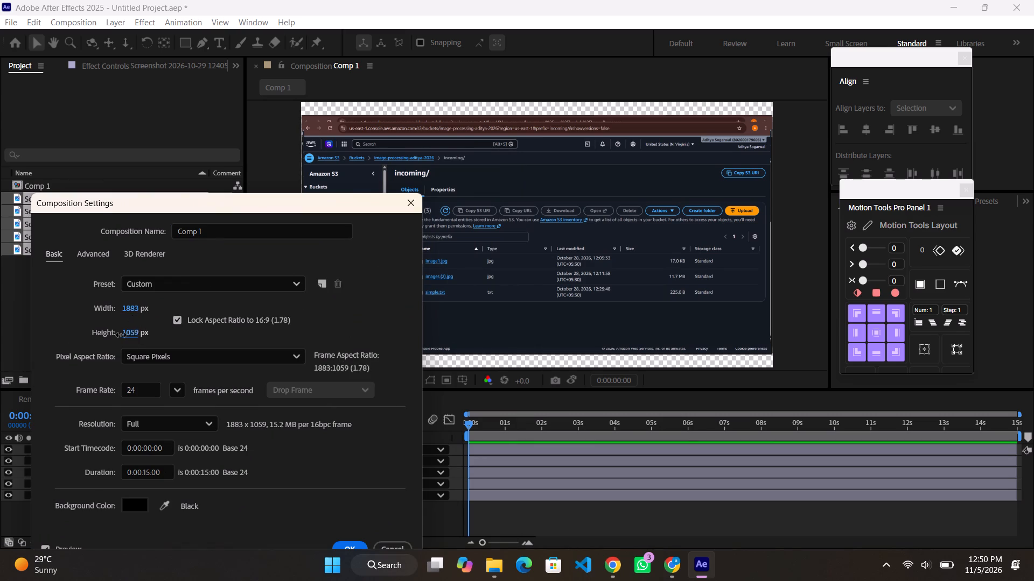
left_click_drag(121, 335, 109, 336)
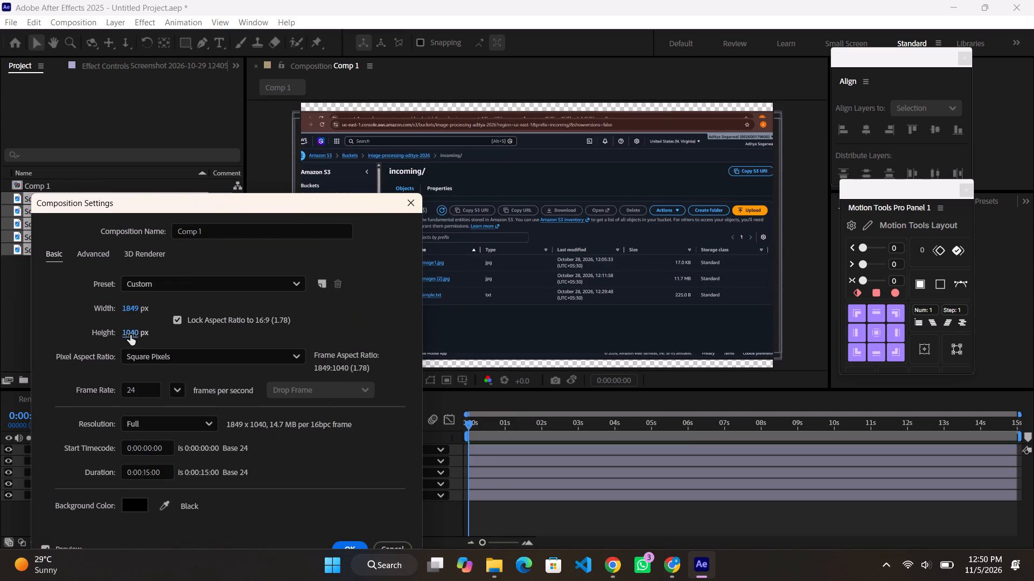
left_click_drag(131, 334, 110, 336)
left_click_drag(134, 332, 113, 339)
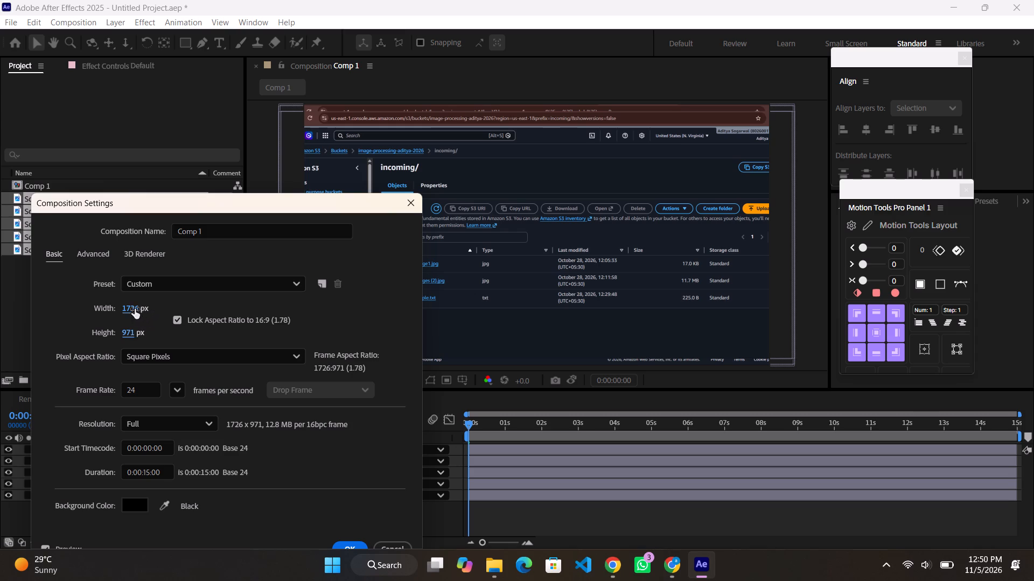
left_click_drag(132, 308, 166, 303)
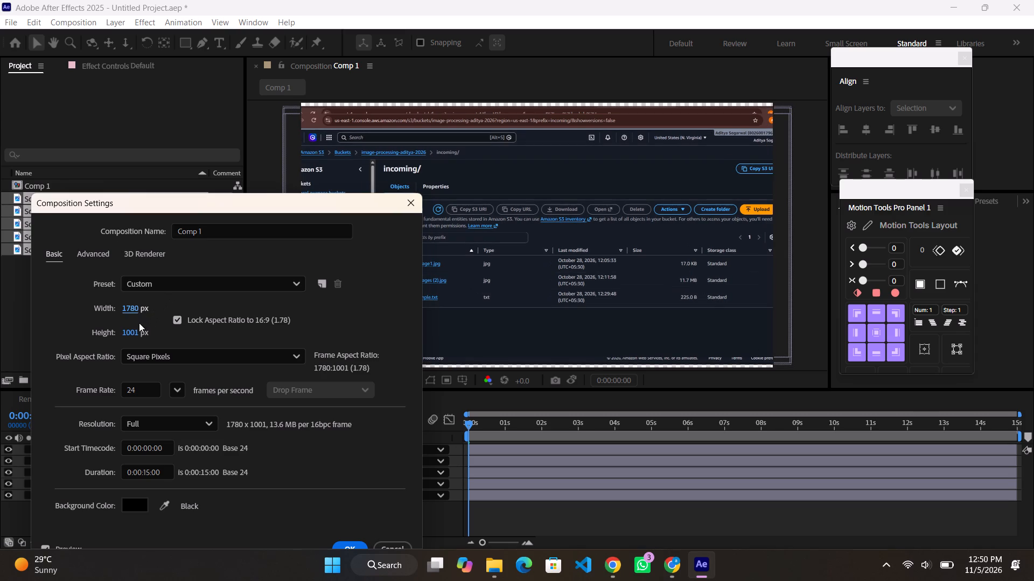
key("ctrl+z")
Unlock the composition's aspect ratio and set its size to 1915 px wide by 973 px high.
left_click(180, 318)
left_click_drag(132, 310, 146, 307)
left_click_drag(141, 308, 166, 303)
left_click_drag(143, 309, 164, 310)
left_click_drag(142, 311, 166, 312)
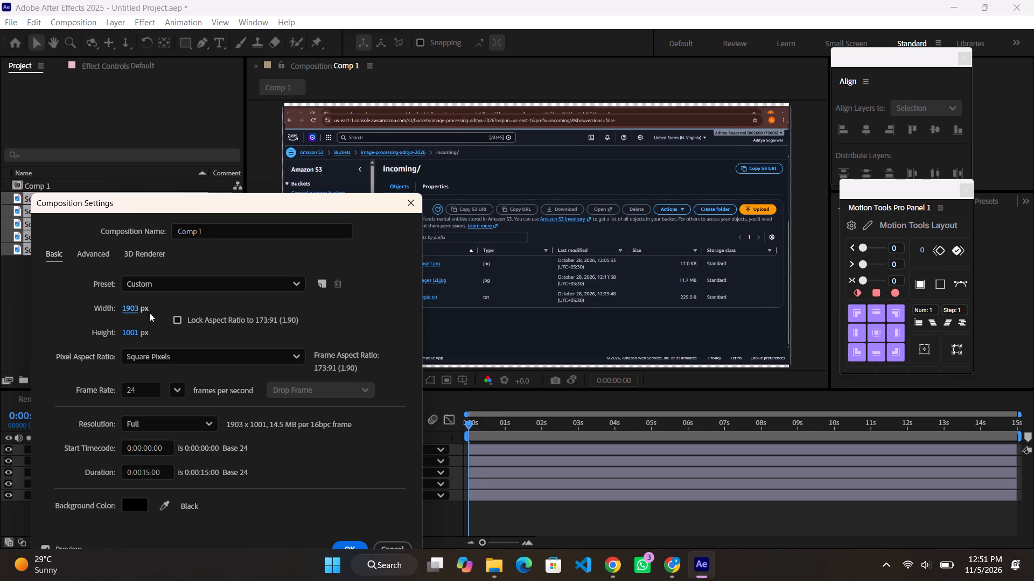
left_click_drag(143, 313, 160, 311)
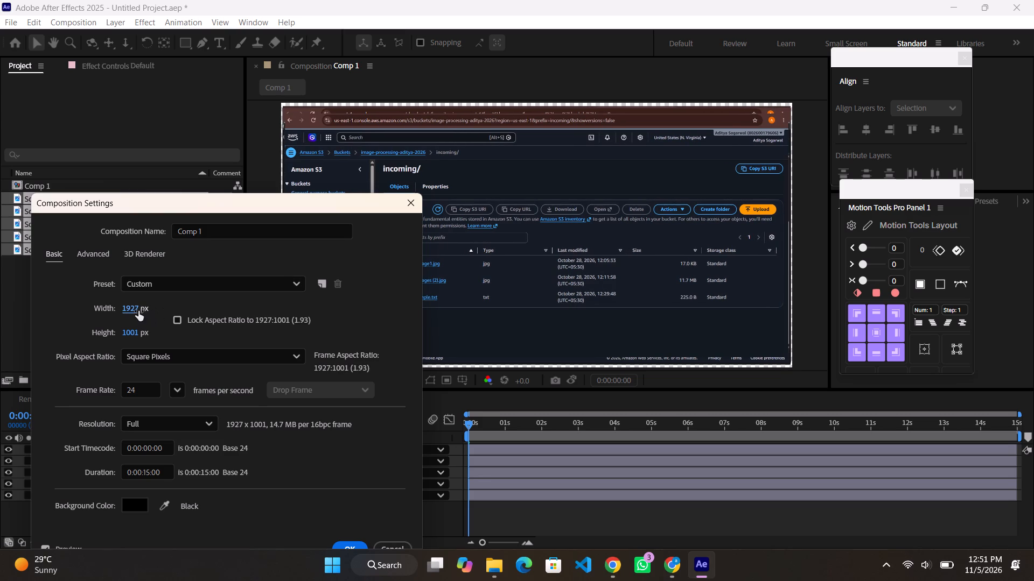
left_click_drag(138, 311, 128, 312)
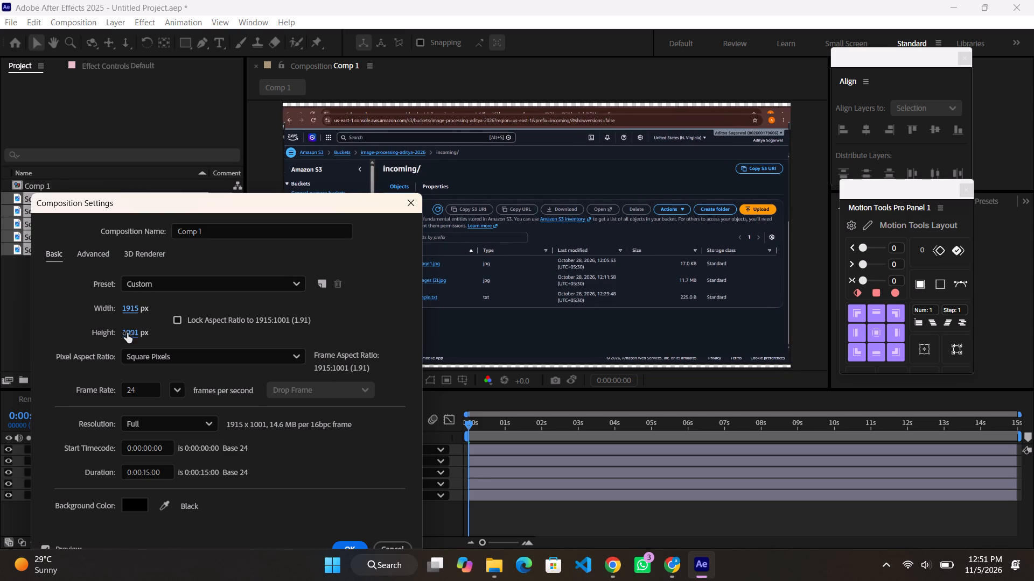
left_click_drag(127, 331, 137, 329)
left_click_drag(137, 330, 123, 330)
left_click_drag(131, 330, 124, 330)
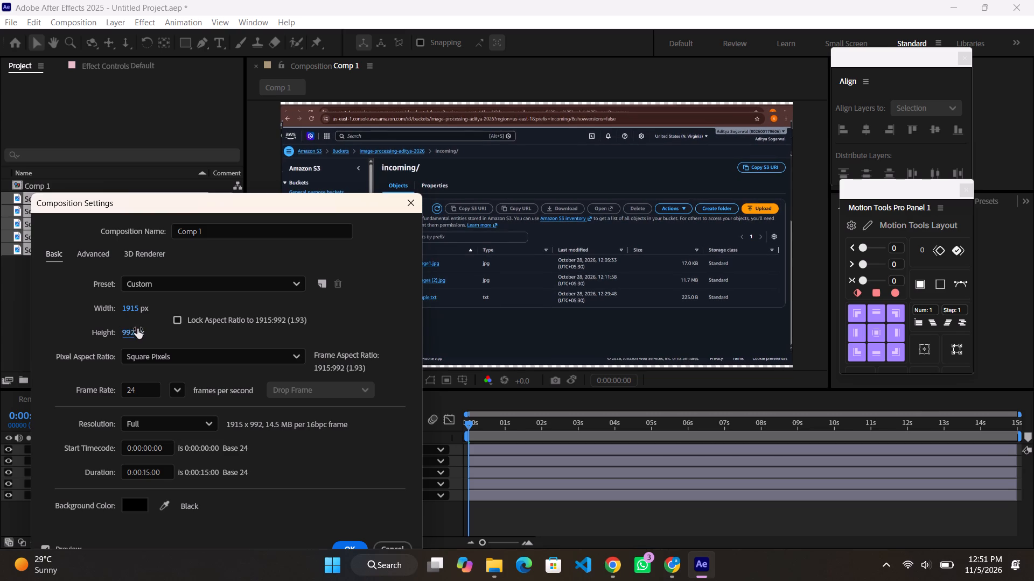
left_click_drag(137, 330, 124, 332)
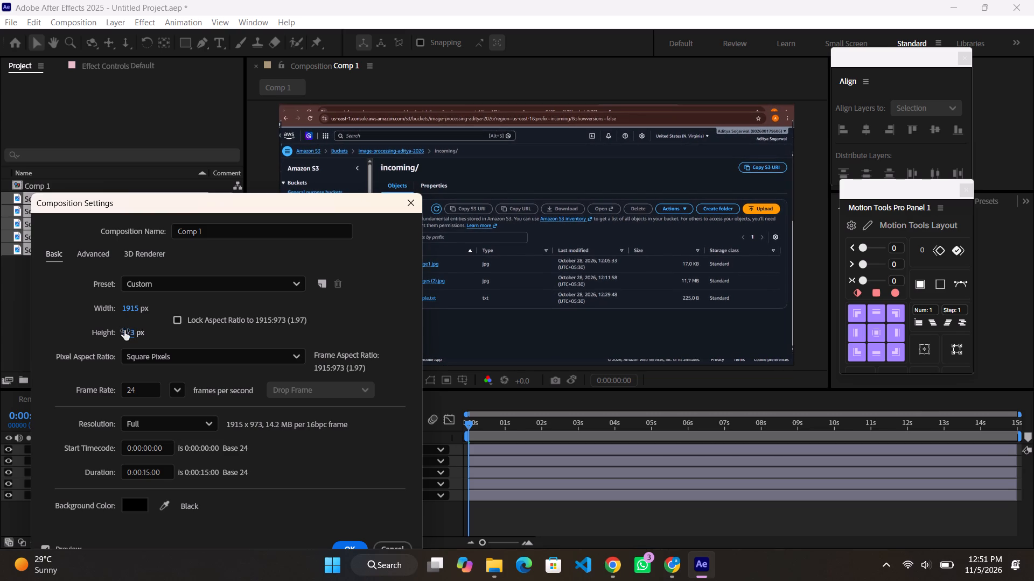
left_click(352, 545)
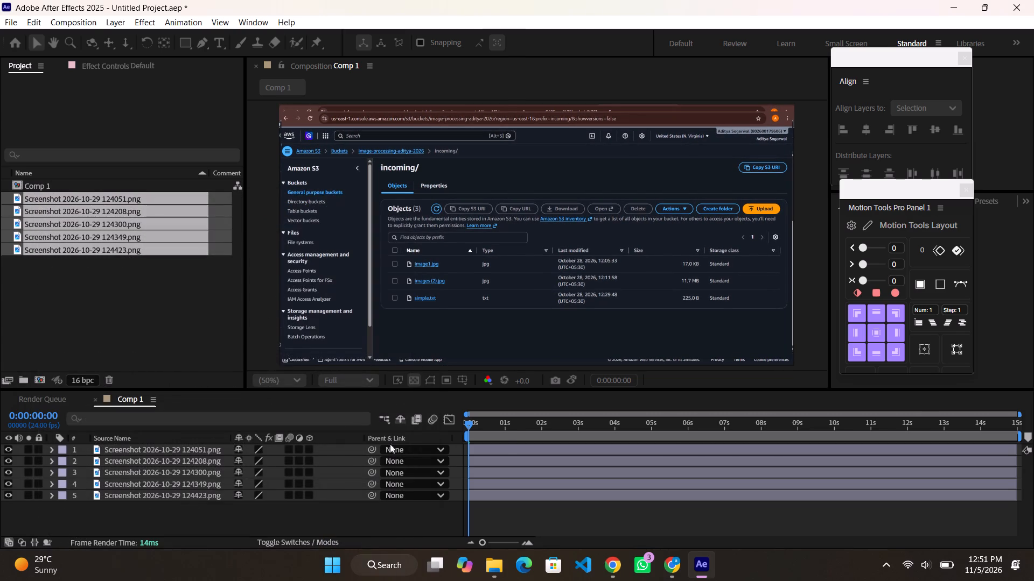
left_click(519, 513)
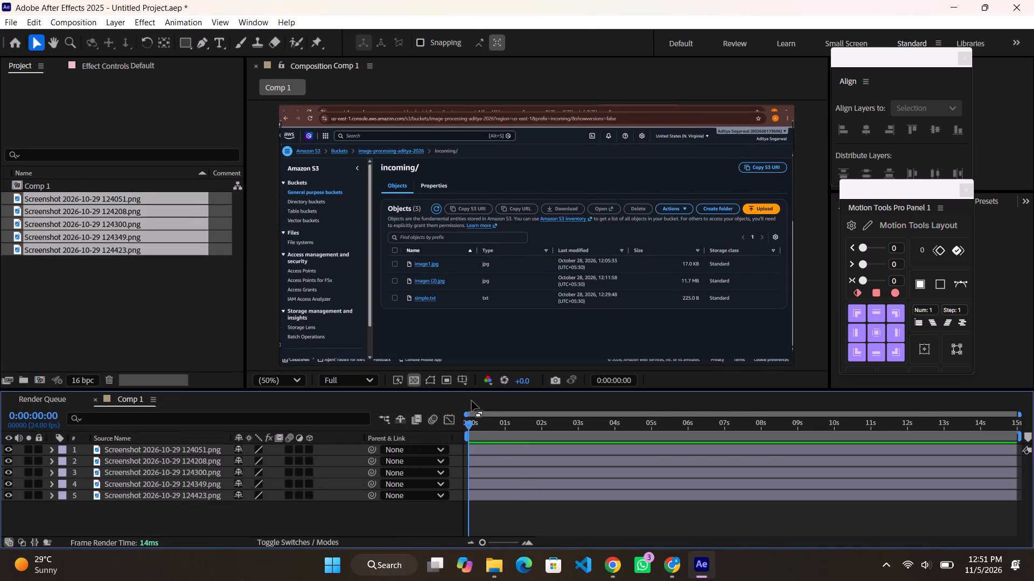
Hide the four lower screenshot layers, leaving only Screenshot 2026-10-29 124051.png shown.
left_click_drag(8, 457, 6, 512)
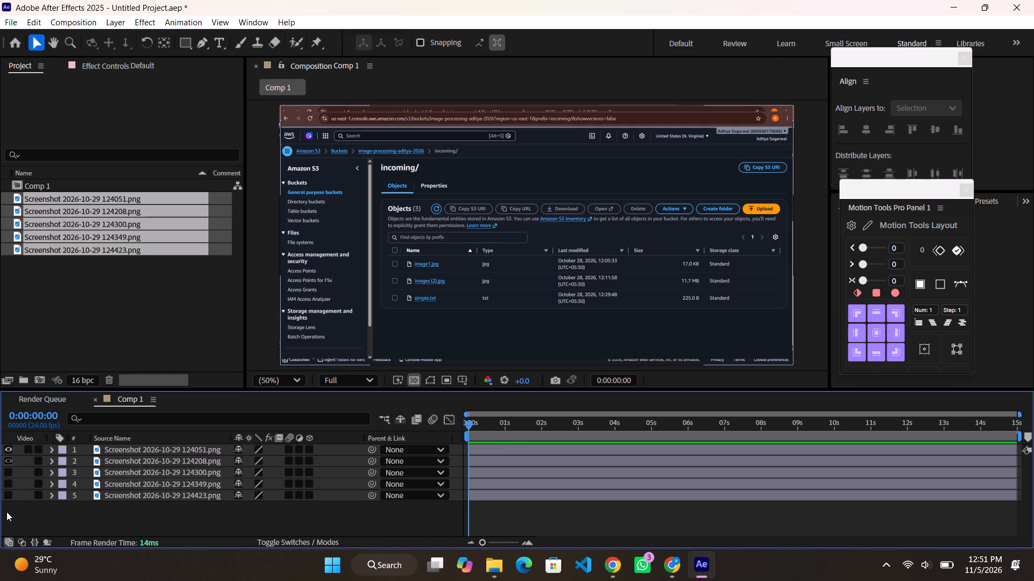
left_click(111, 506)
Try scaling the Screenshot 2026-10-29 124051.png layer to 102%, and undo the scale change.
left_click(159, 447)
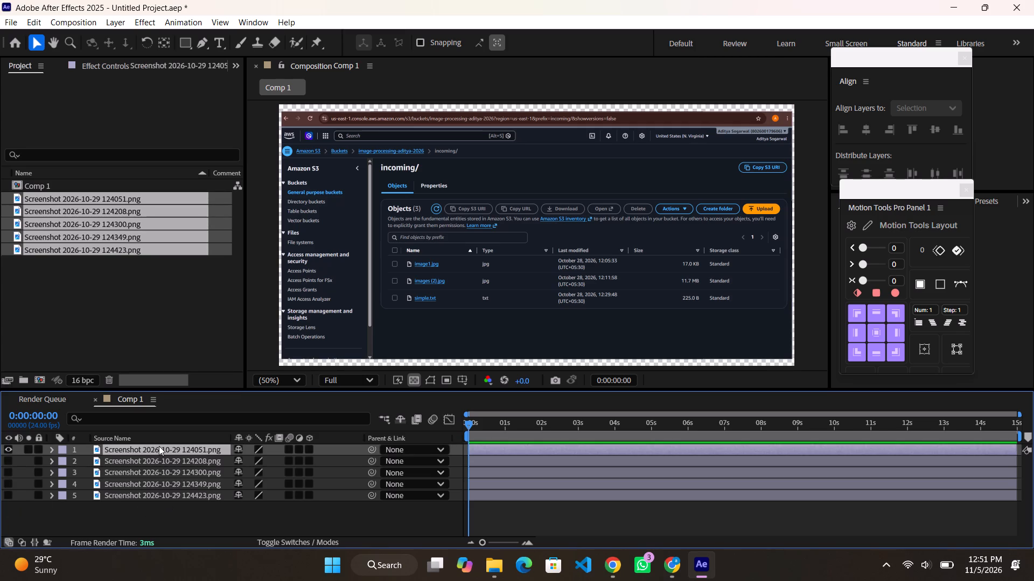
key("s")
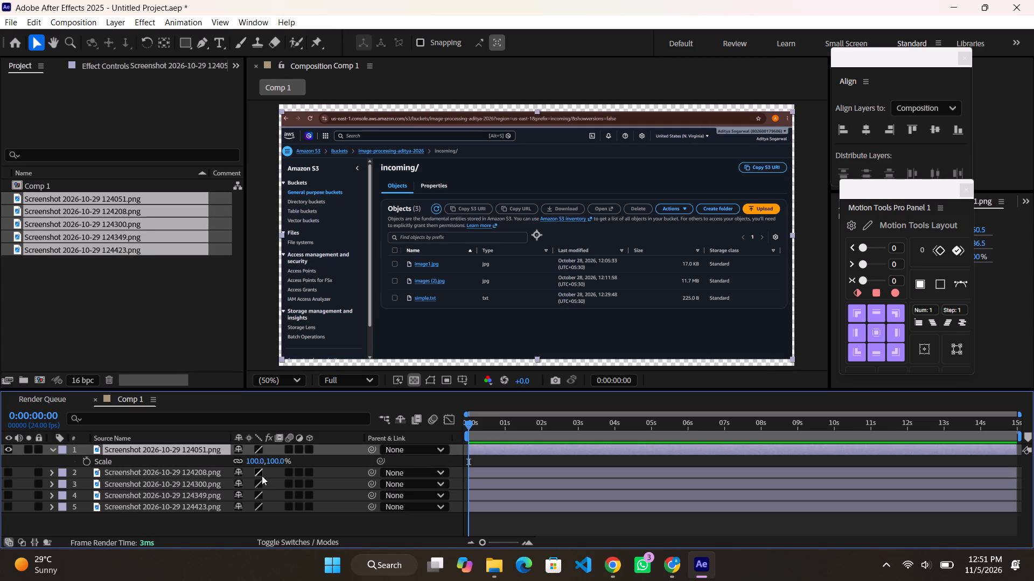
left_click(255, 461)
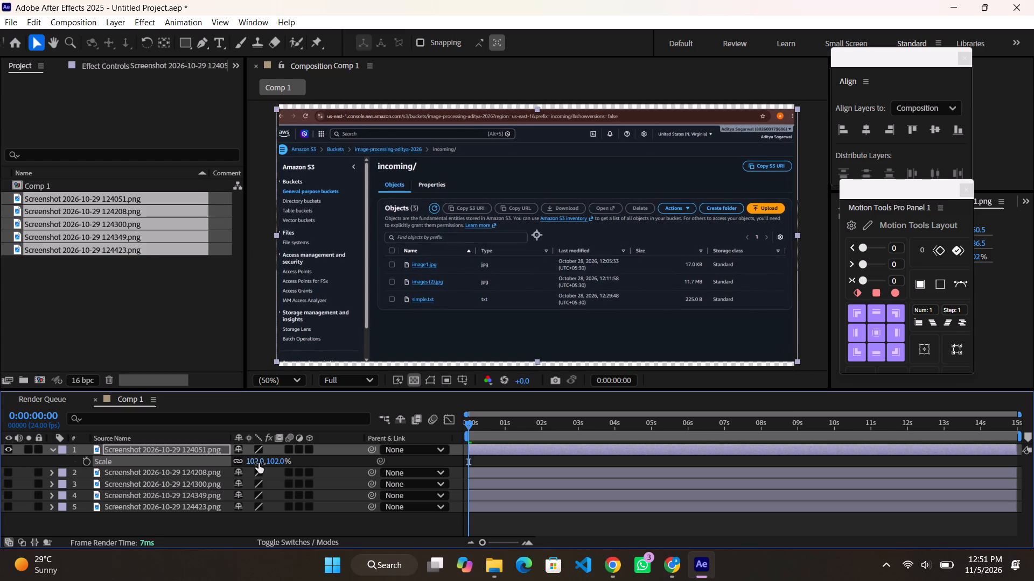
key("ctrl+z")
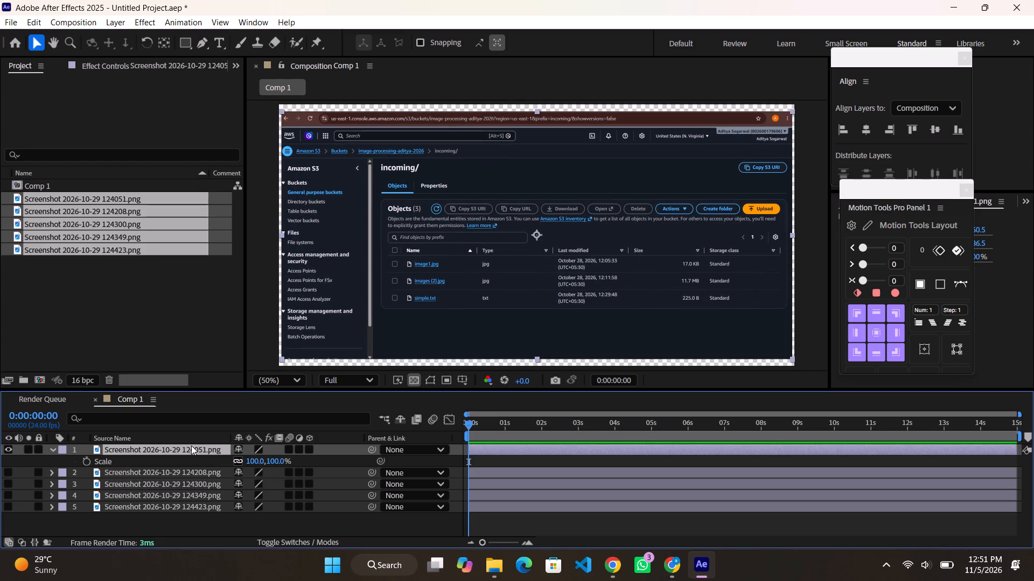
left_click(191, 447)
Set the Comp 1 composition size to 1895 px wide by 919 px high to fit the visible screenshot.
key("ctrl+k")
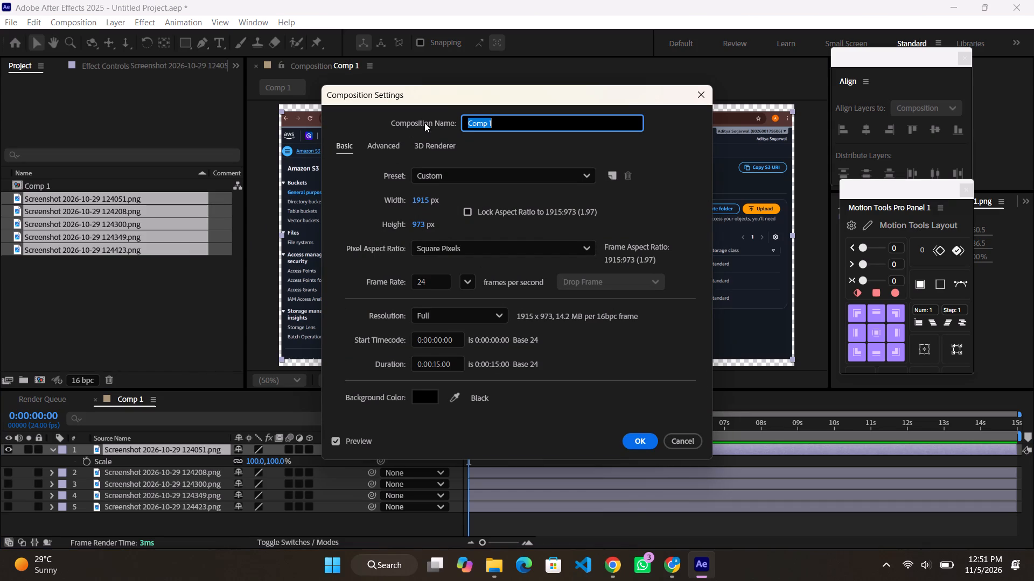
left_click_drag(464, 92, 543, 205)
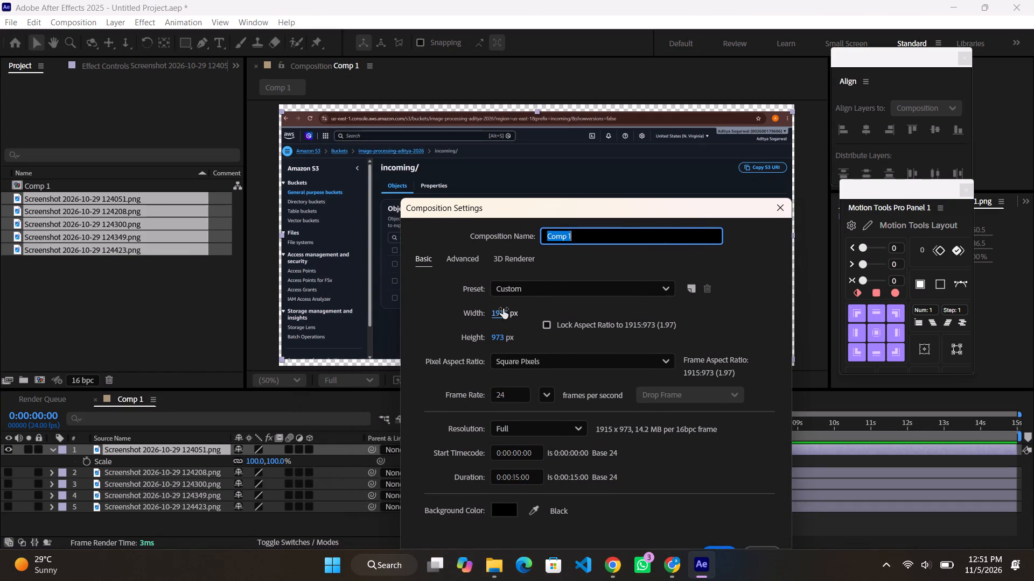
left_click_drag(503, 310, 494, 310)
left_click_drag(502, 310, 502, 310)
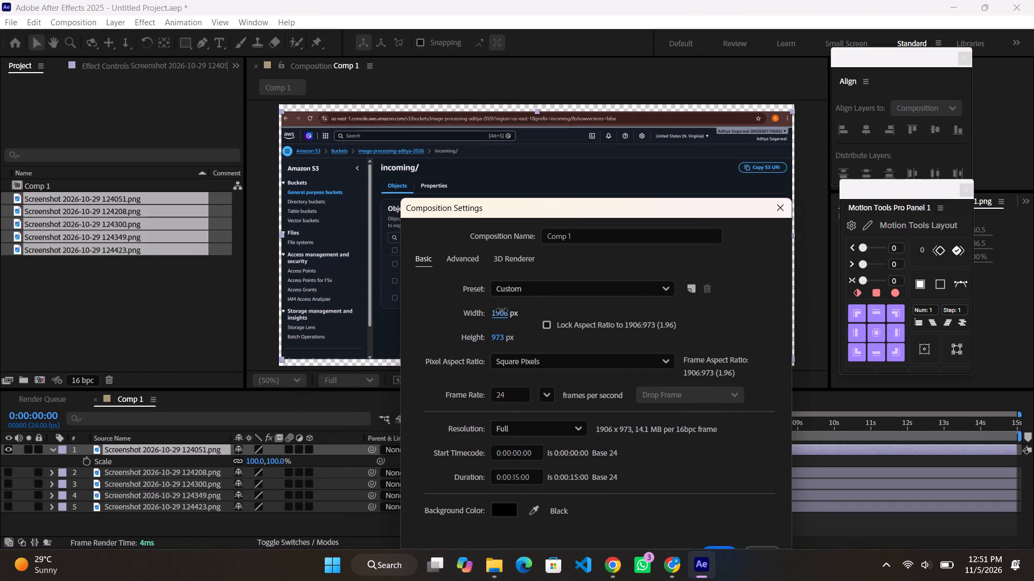
left_click_drag(502, 310, 495, 313)
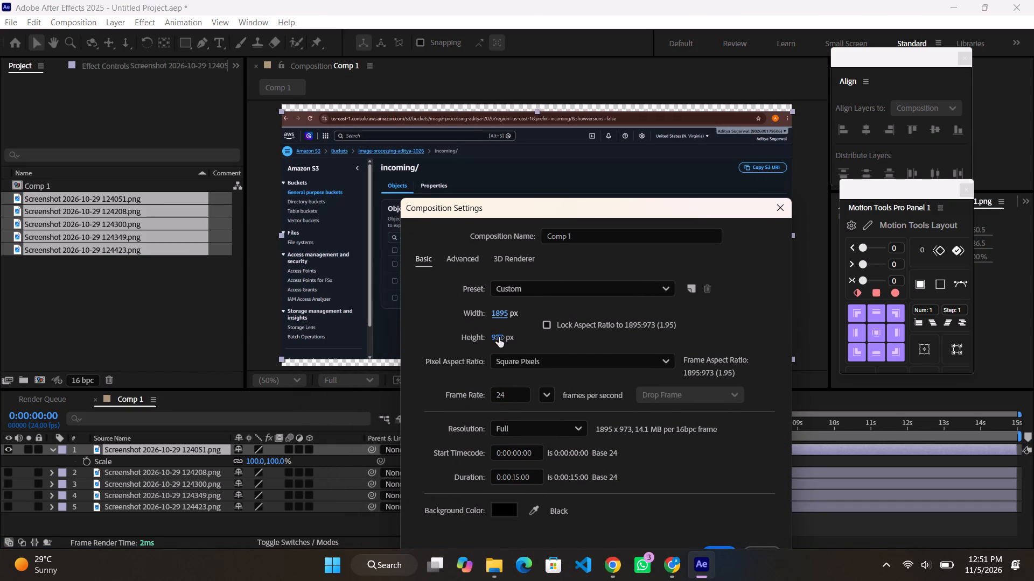
left_click_drag(499, 337, 480, 337)
left_click_drag(501, 336, 492, 338)
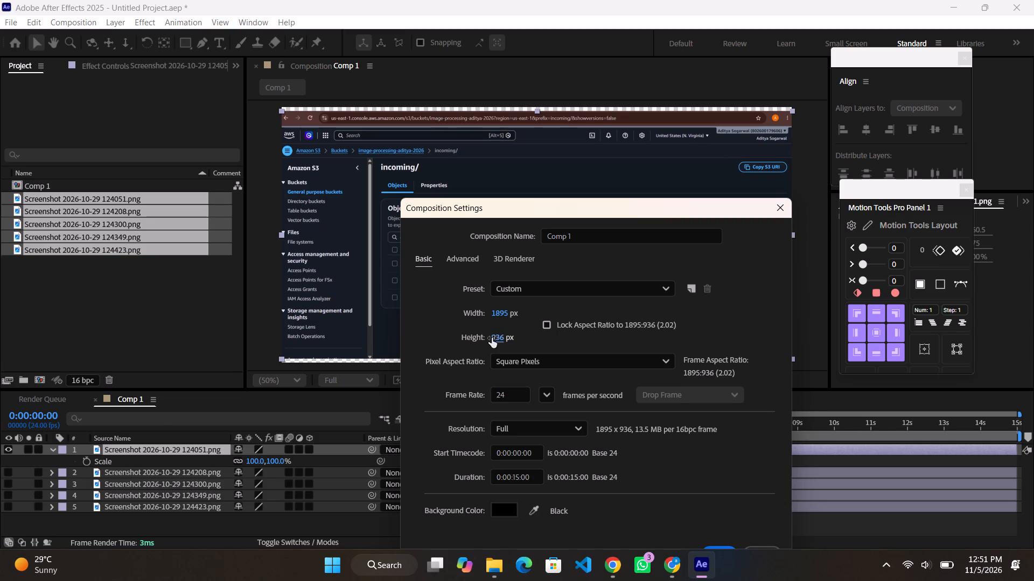
left_click_drag(504, 337, 492, 338)
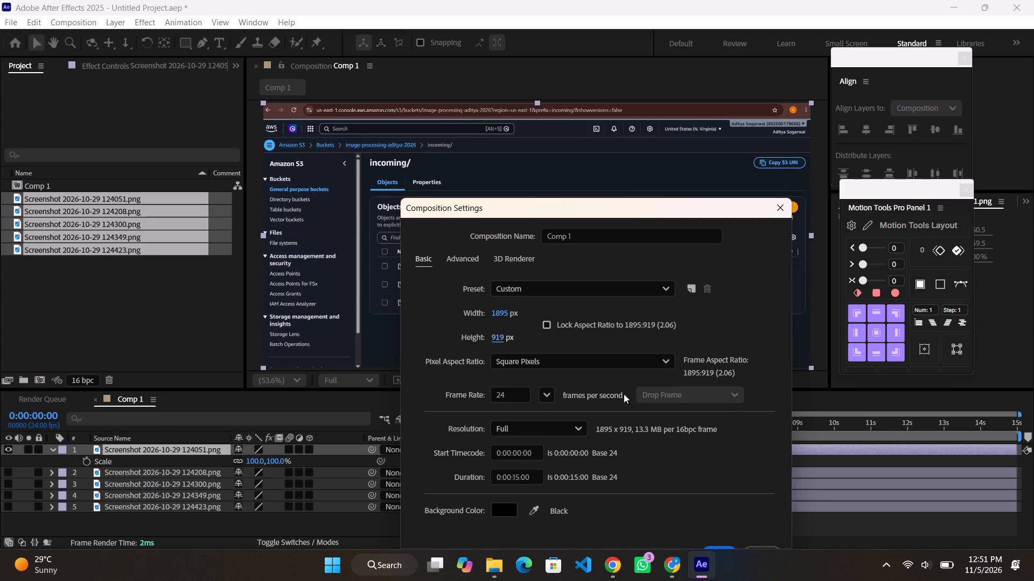
left_click(728, 544)
left_click_drag(696, 212, 704, 208)
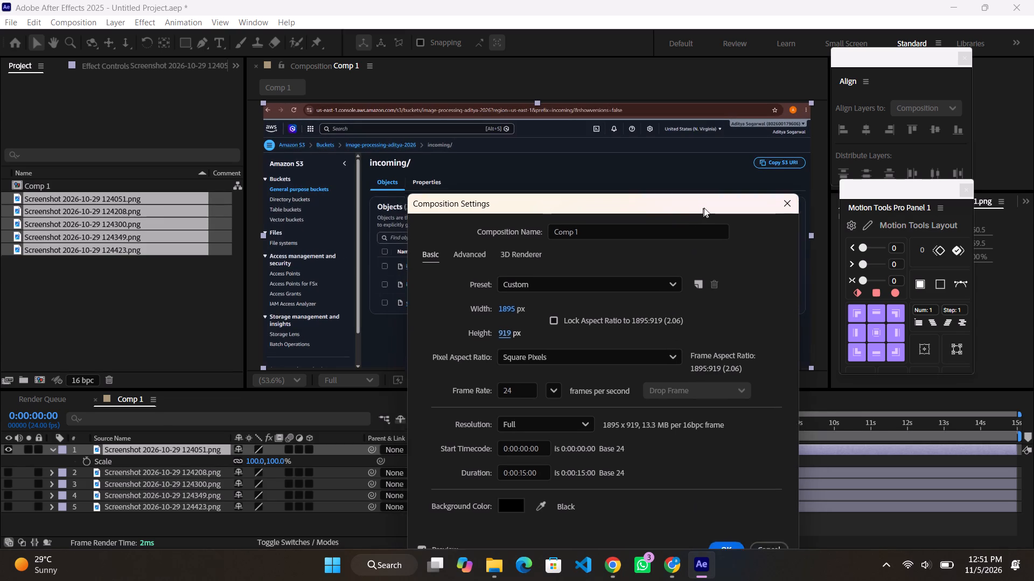
left_click_drag(704, 208, 801, 126)
left_click(824, 460)
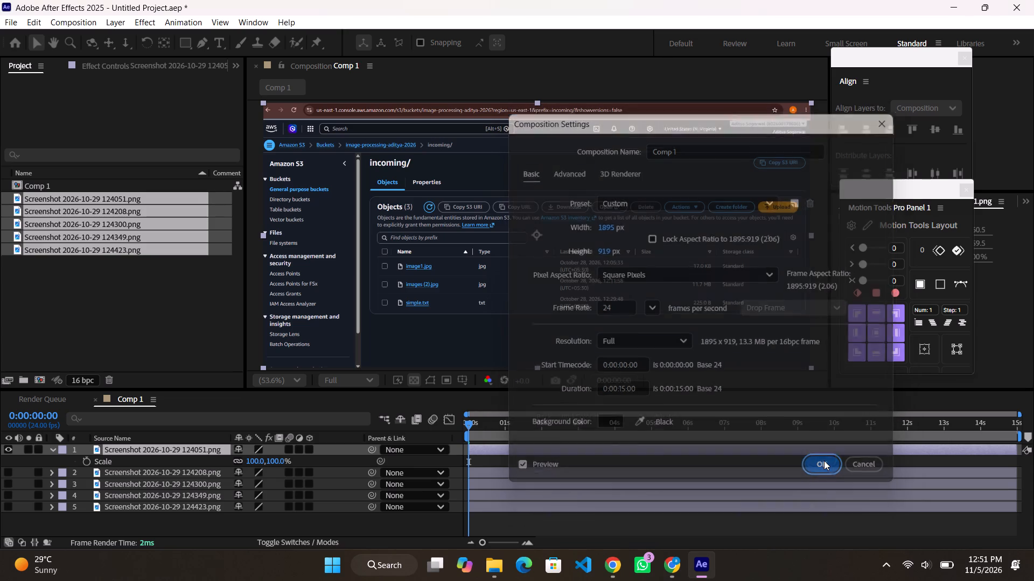
left_click(589, 526)
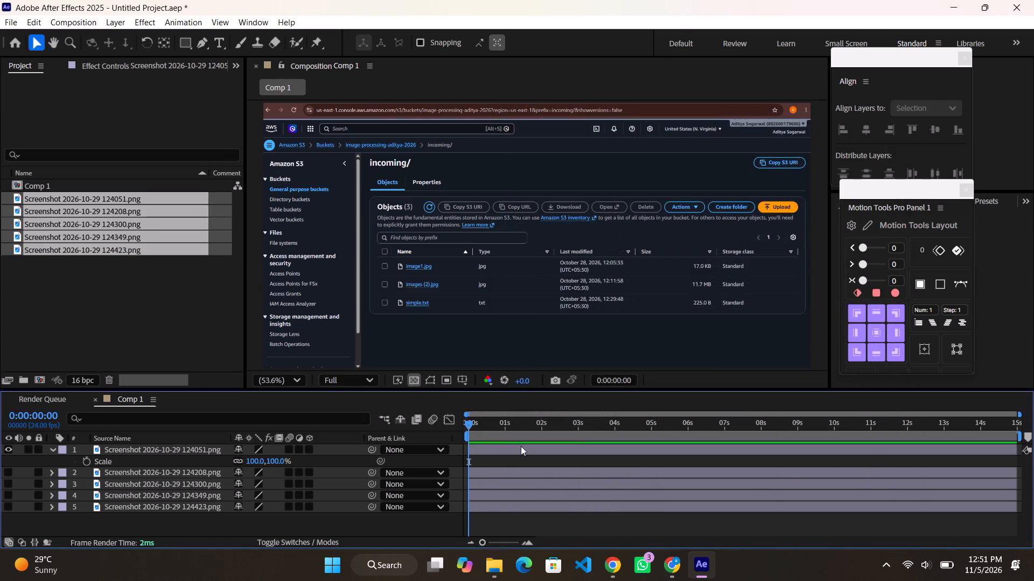
left_click(502, 580)
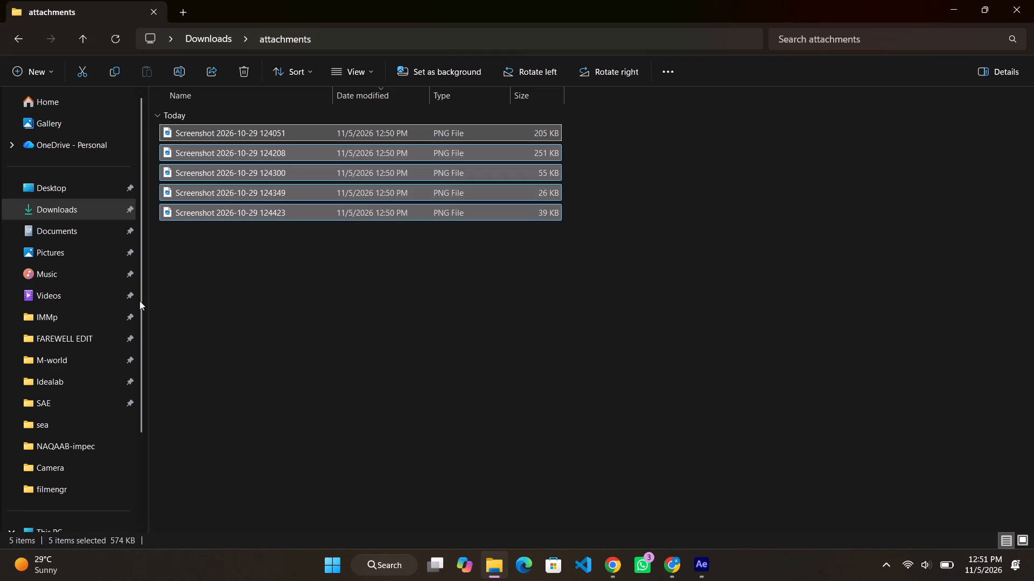
left_click(37, 257)
double_click(342, 107)
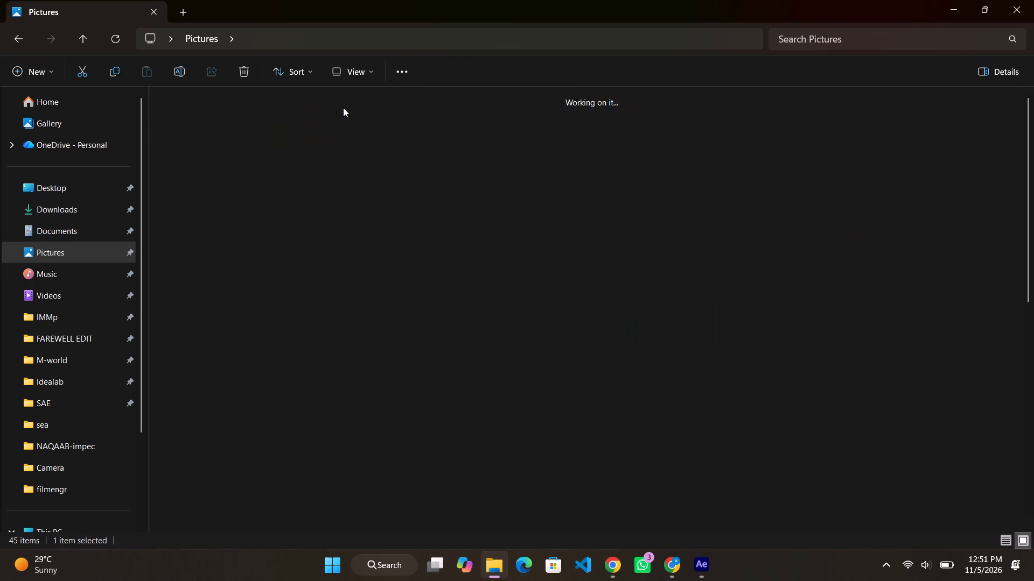
scroll(529, 282, "down", 18)
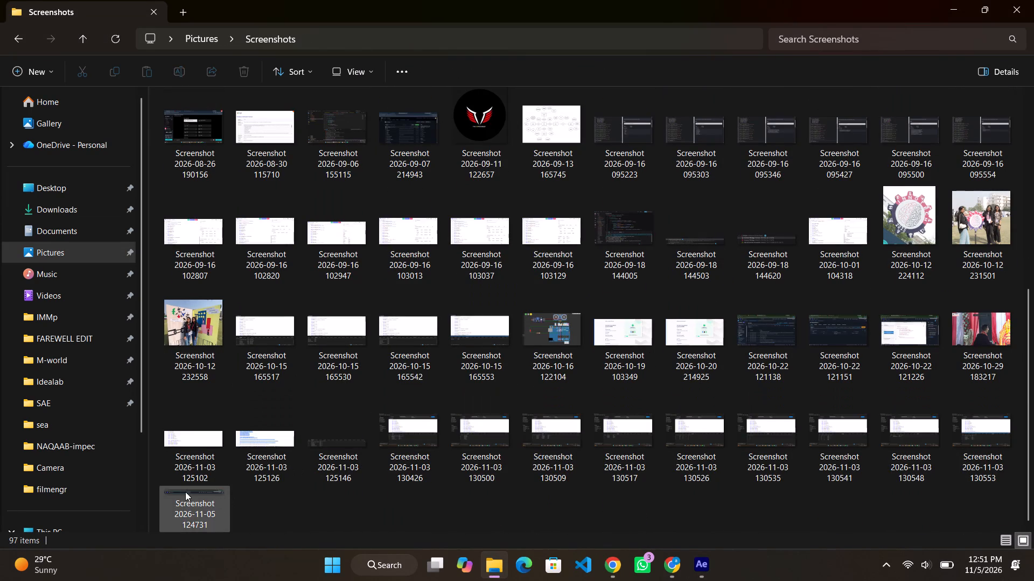
left_click_drag(185, 492, 627, 527)
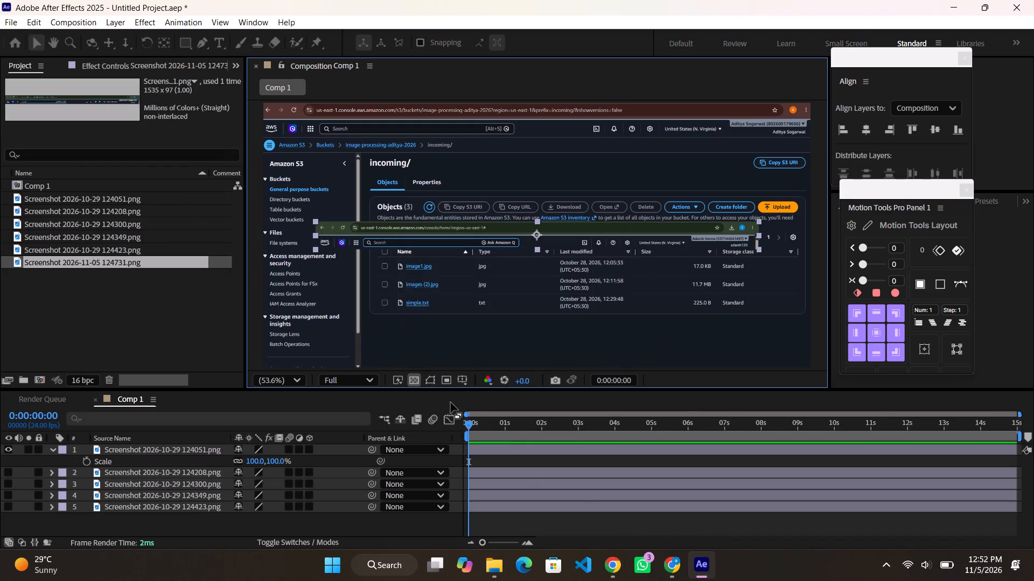
Set the Screenshot 2026-11-05 124731.png layer's position to 947.5, 53.5, over the original browser bar and account header.
key("s")
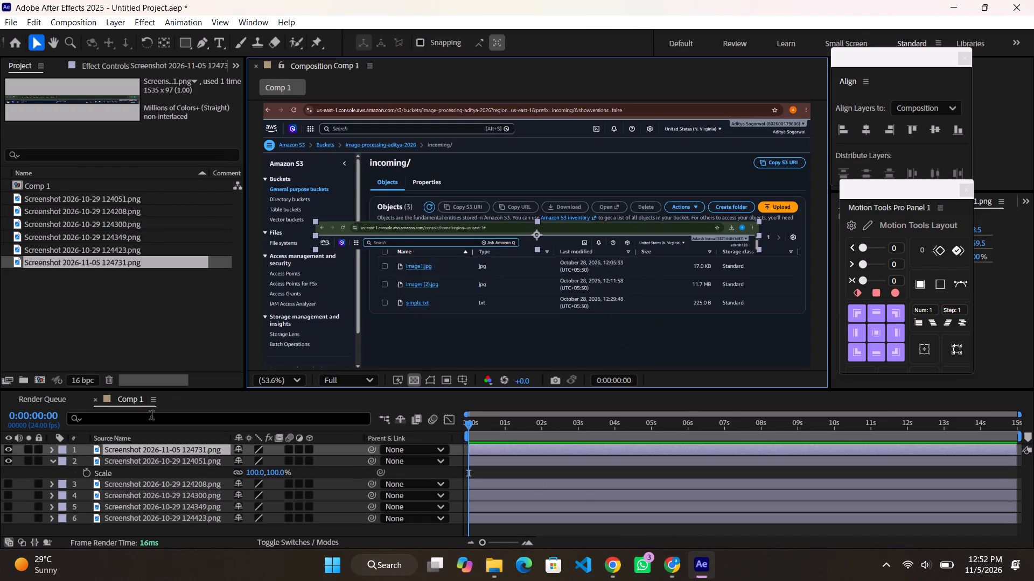
key("shift+p")
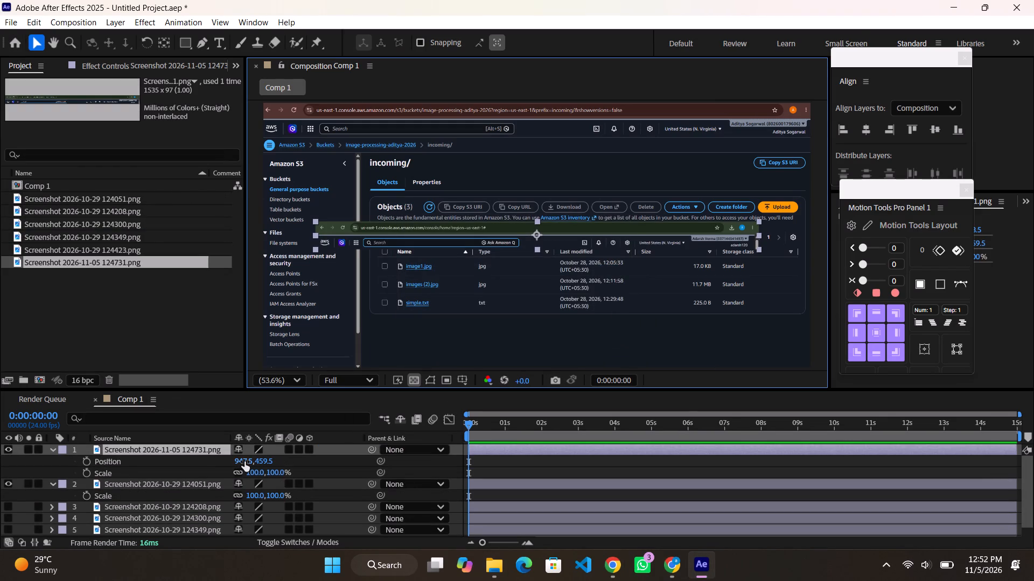
left_click_drag(263, 460, 60, 421)
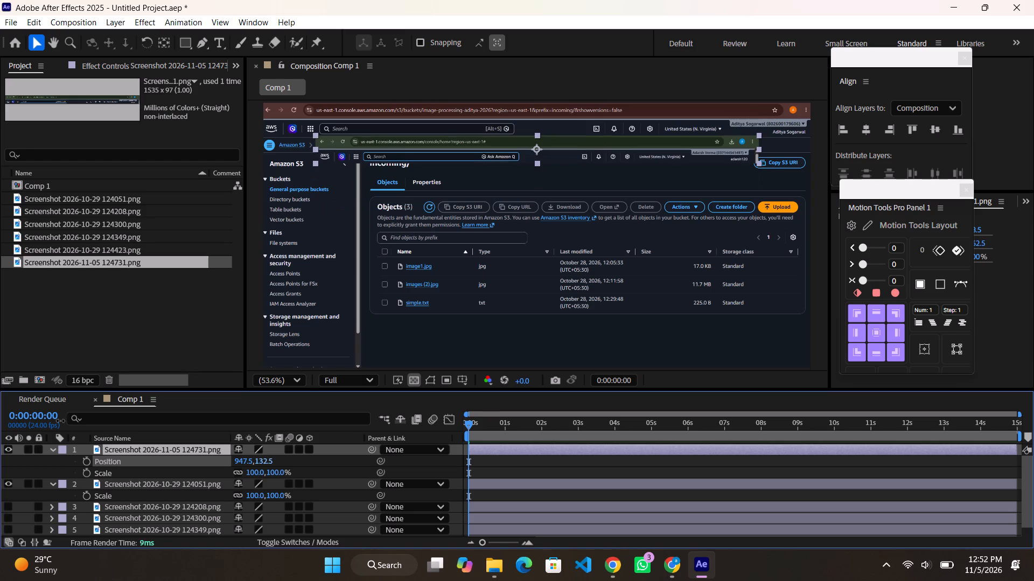
left_click_drag(60, 421, 29, 408)
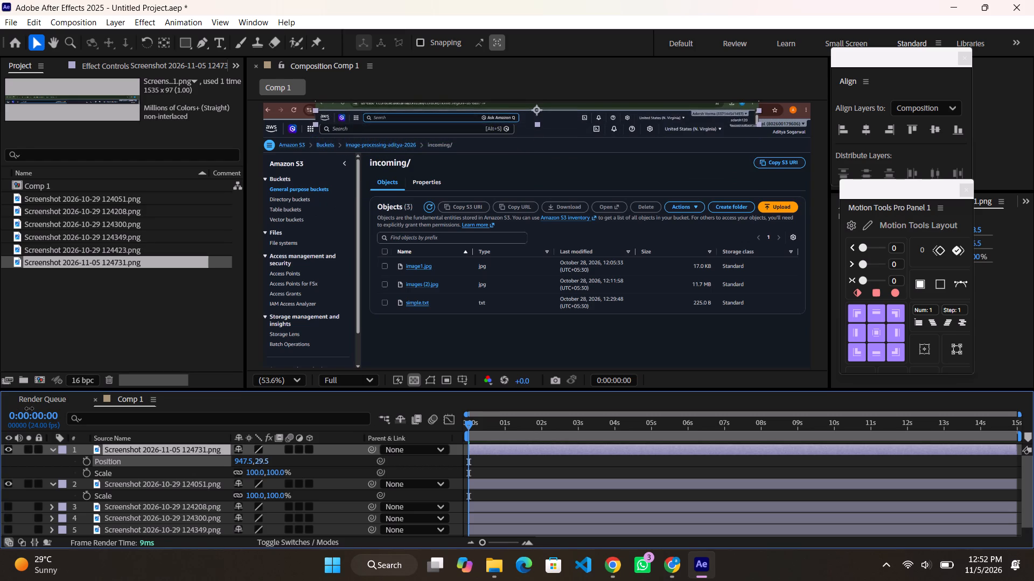
left_click_drag(29, 408, 47, 408)
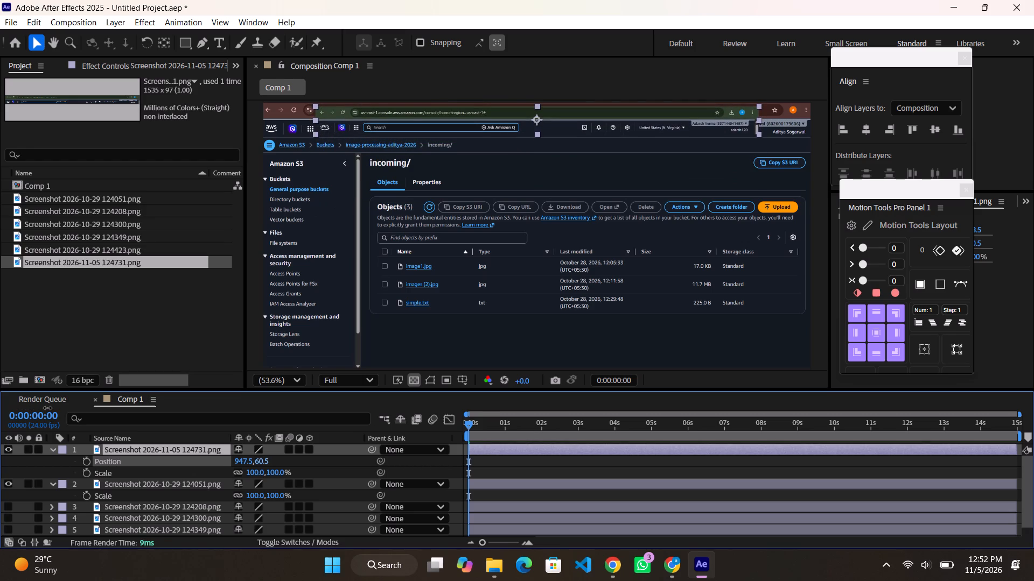
left_click_drag(47, 408, 41, 408)
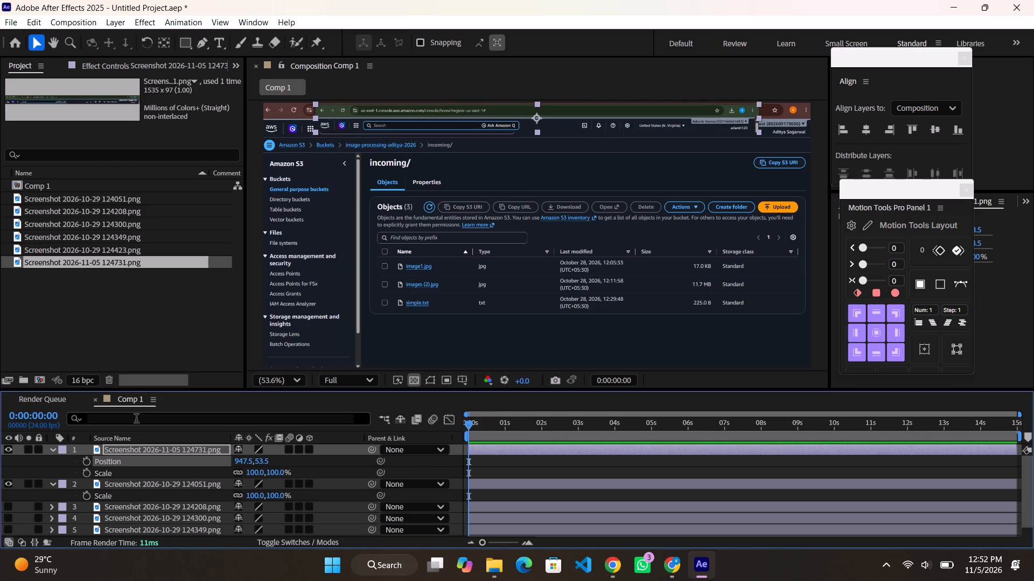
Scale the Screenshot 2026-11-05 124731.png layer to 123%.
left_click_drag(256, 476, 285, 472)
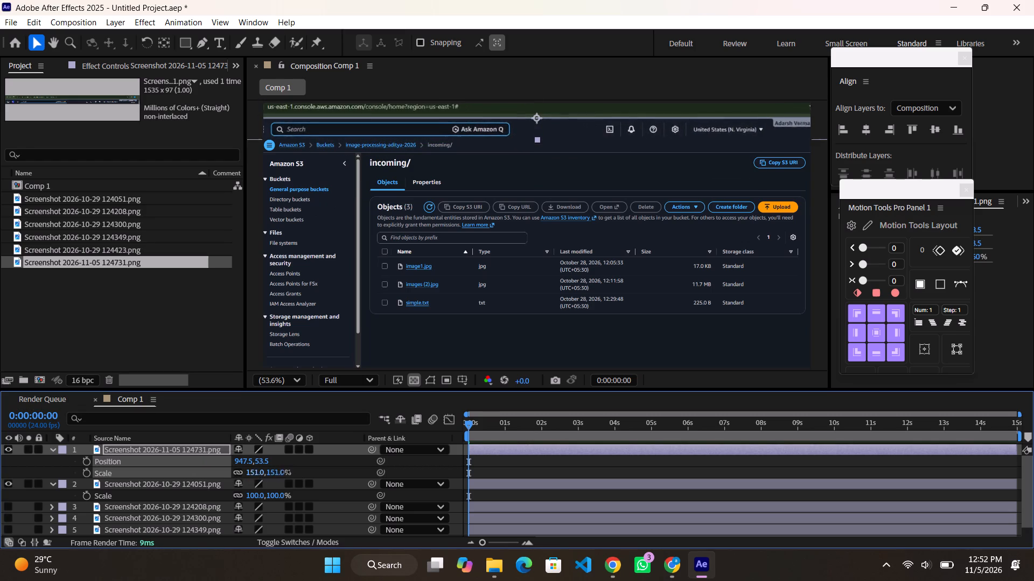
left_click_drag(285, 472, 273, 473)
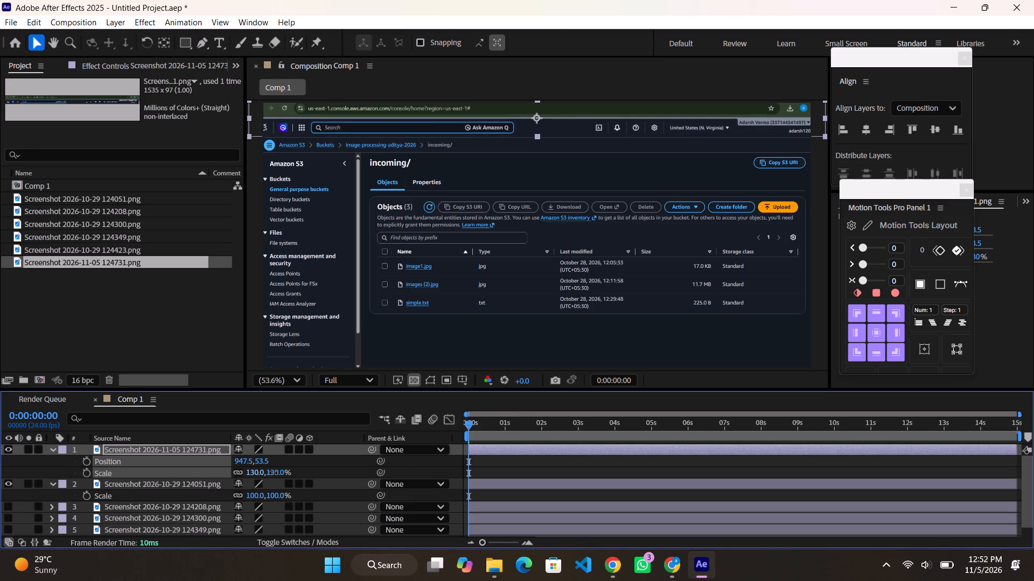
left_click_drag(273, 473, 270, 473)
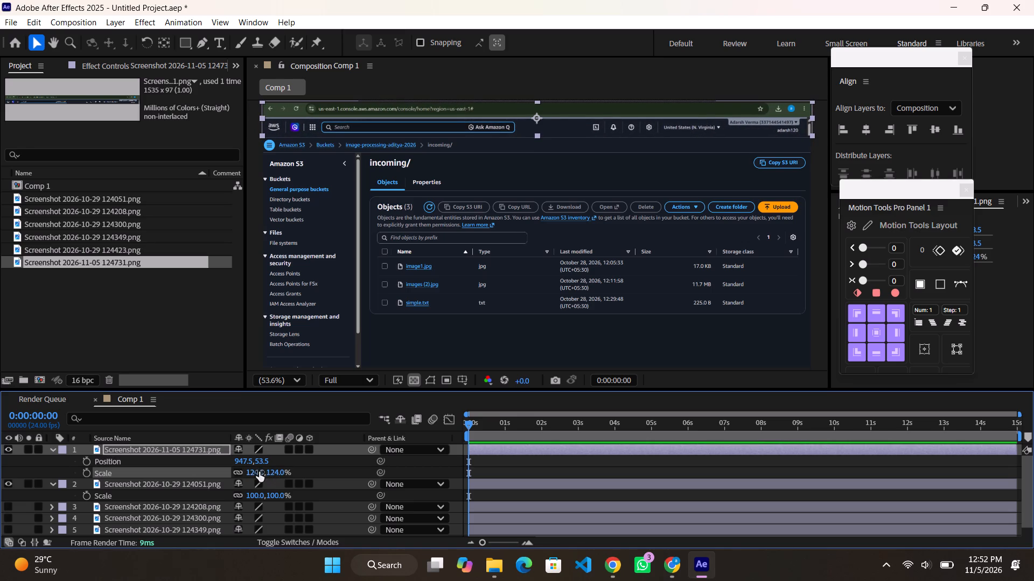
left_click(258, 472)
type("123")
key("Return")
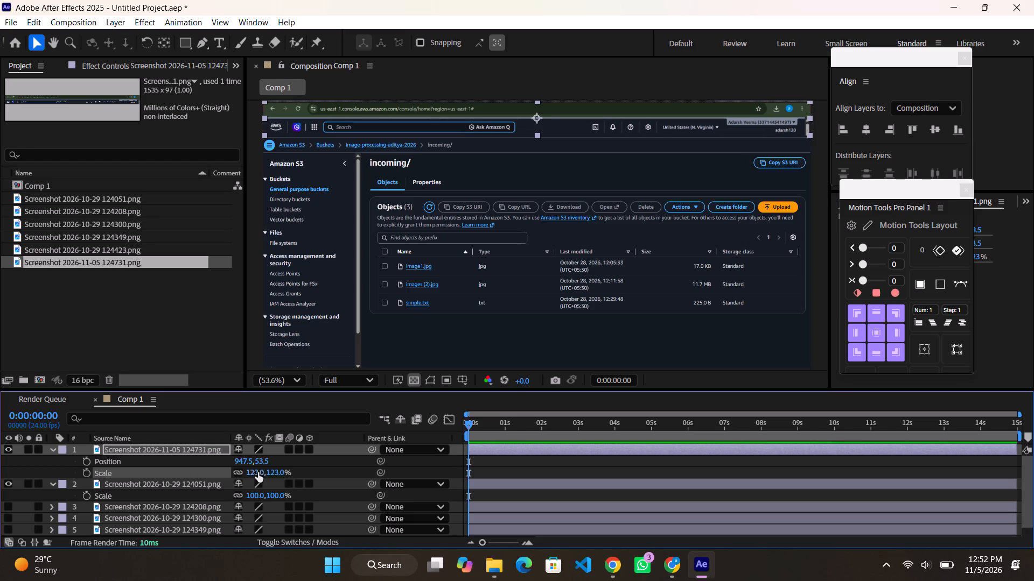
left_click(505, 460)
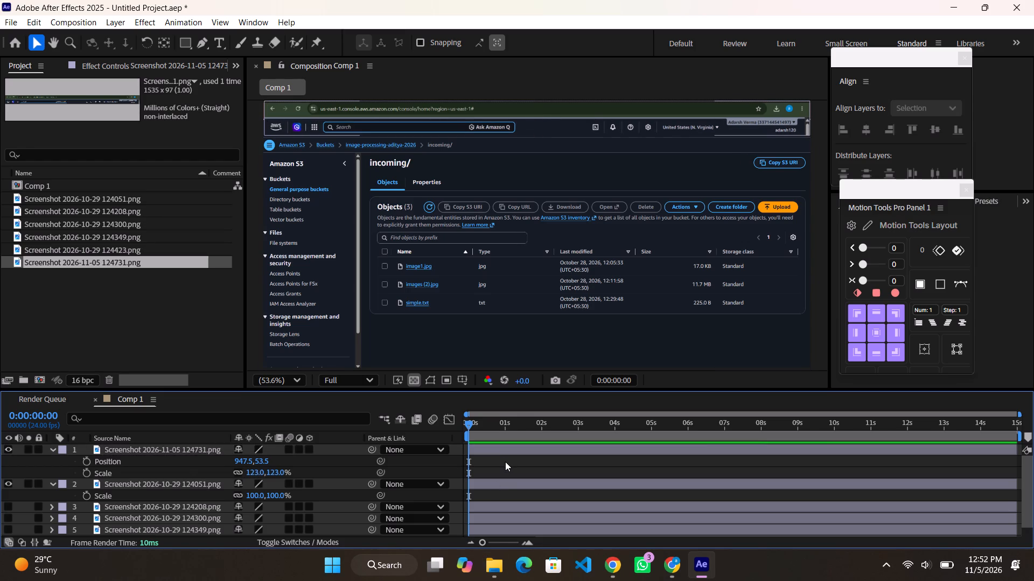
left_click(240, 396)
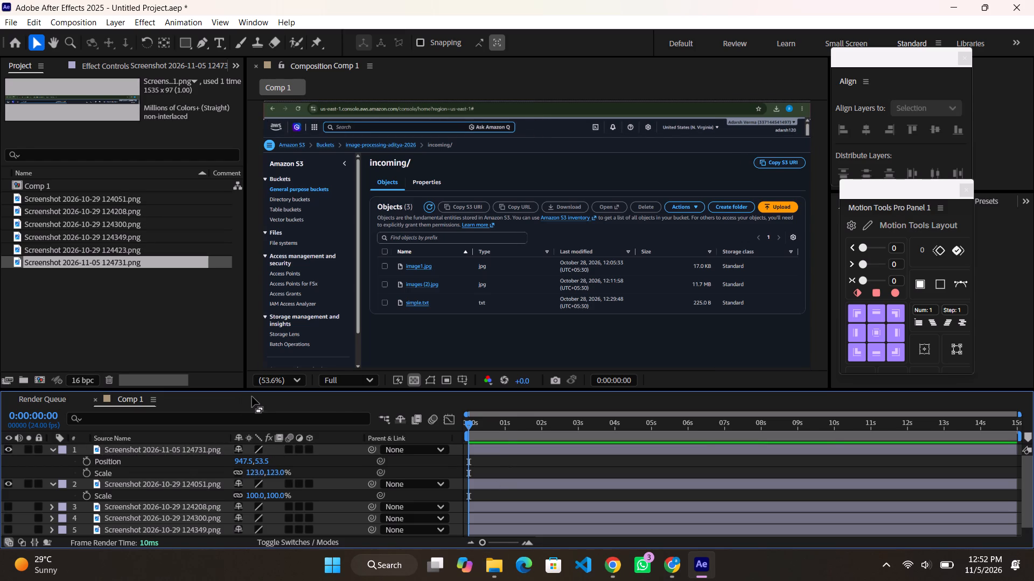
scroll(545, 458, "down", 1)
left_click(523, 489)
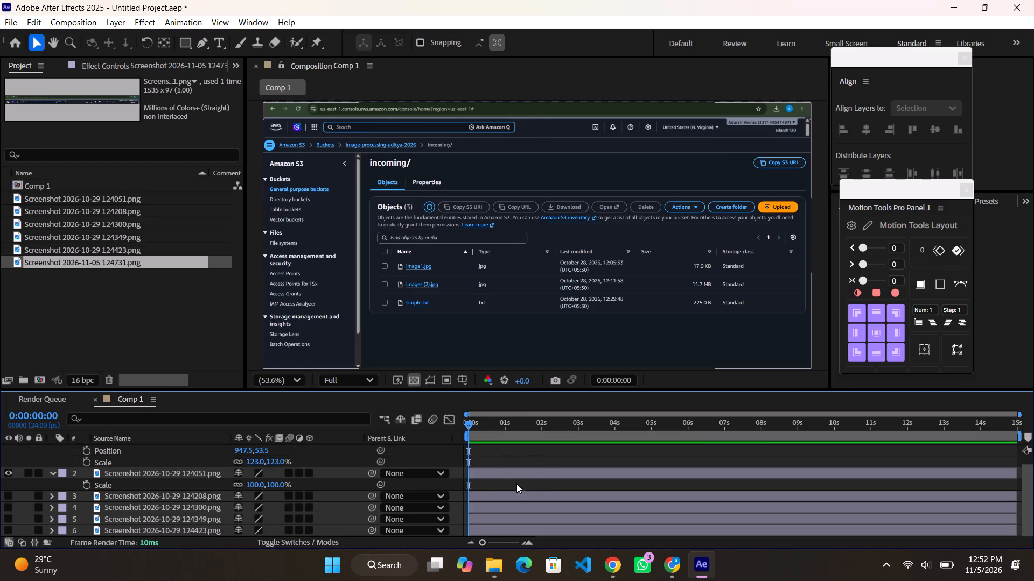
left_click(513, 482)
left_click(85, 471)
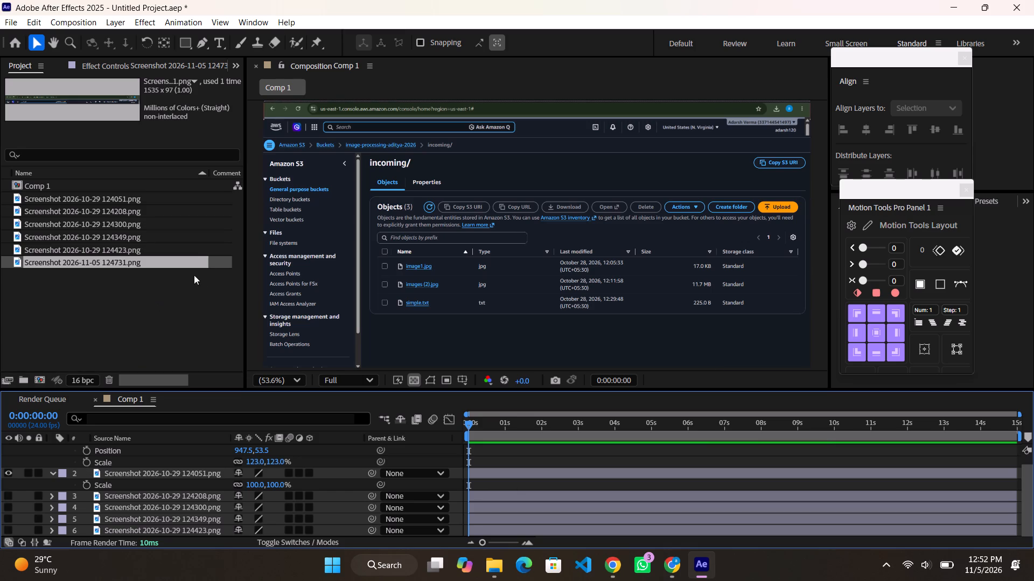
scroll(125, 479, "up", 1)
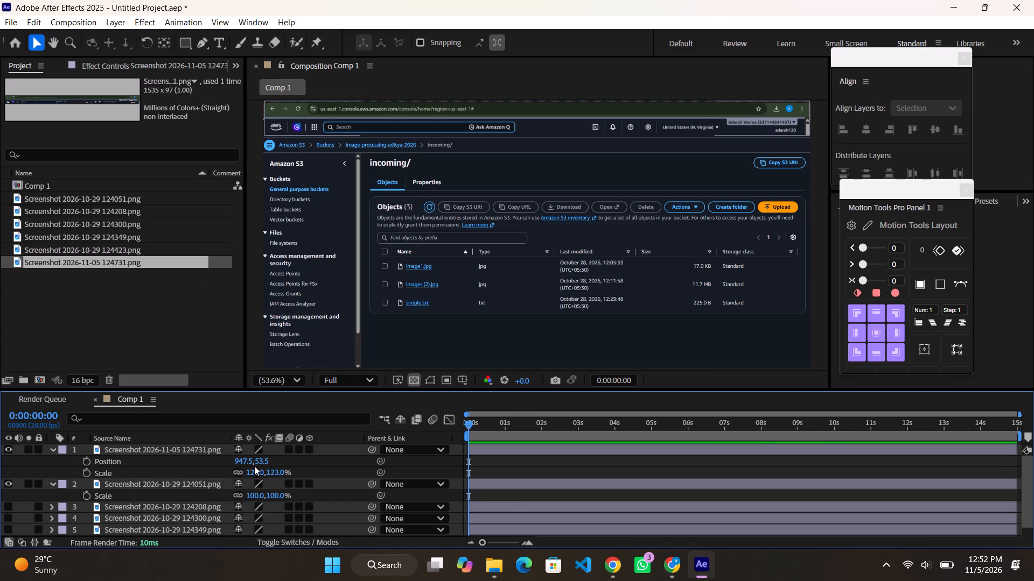
Set the Screenshot 2026-11-05 124731.png layer's scale to 123.5%.
left_click(252, 471)
type("123.5")
key("Return")
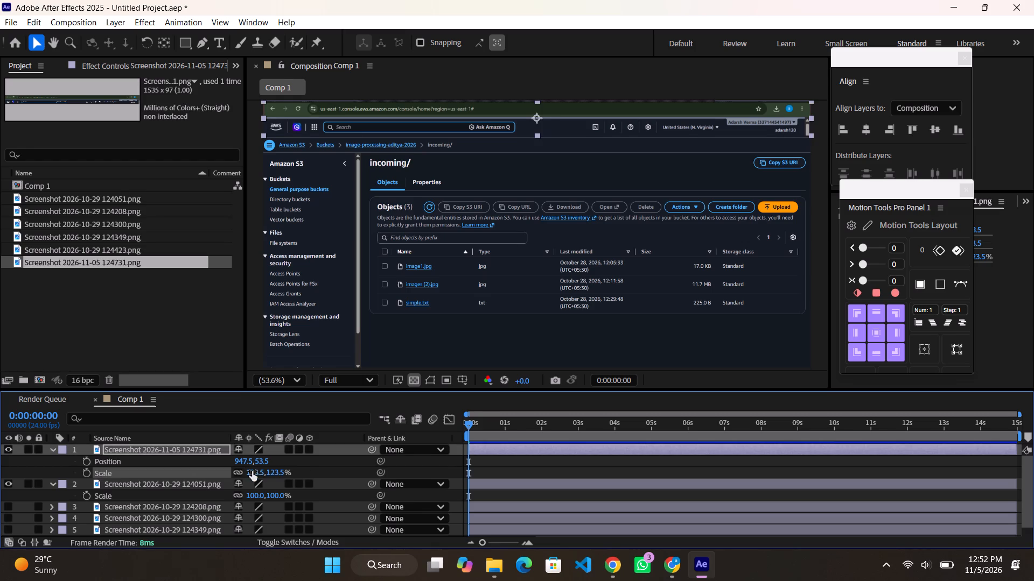
Collapse the shown properties of the top two screenshot layers and leave all layers deselected.
left_click(81, 449)
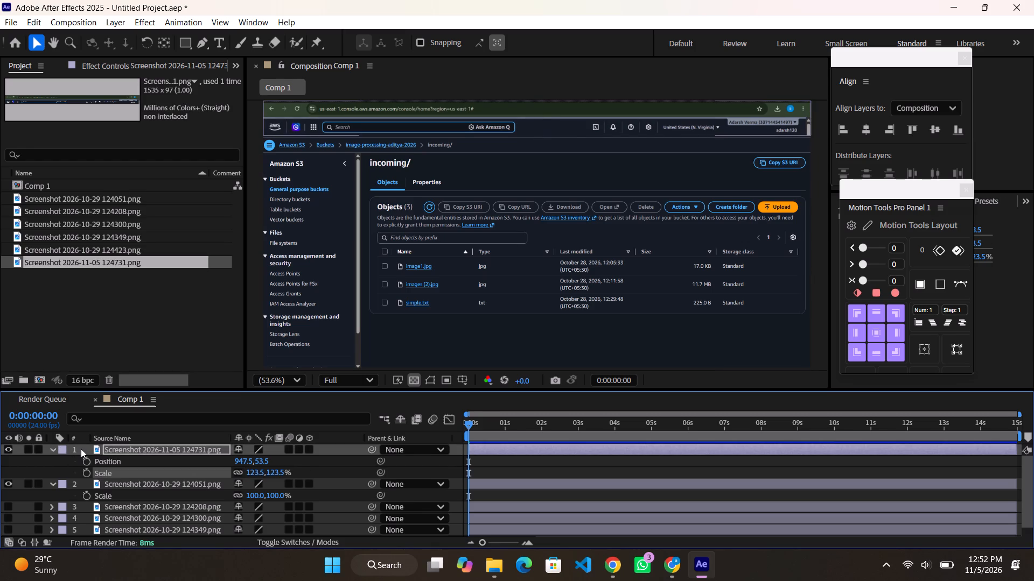
left_click(48, 450)
left_click(51, 464)
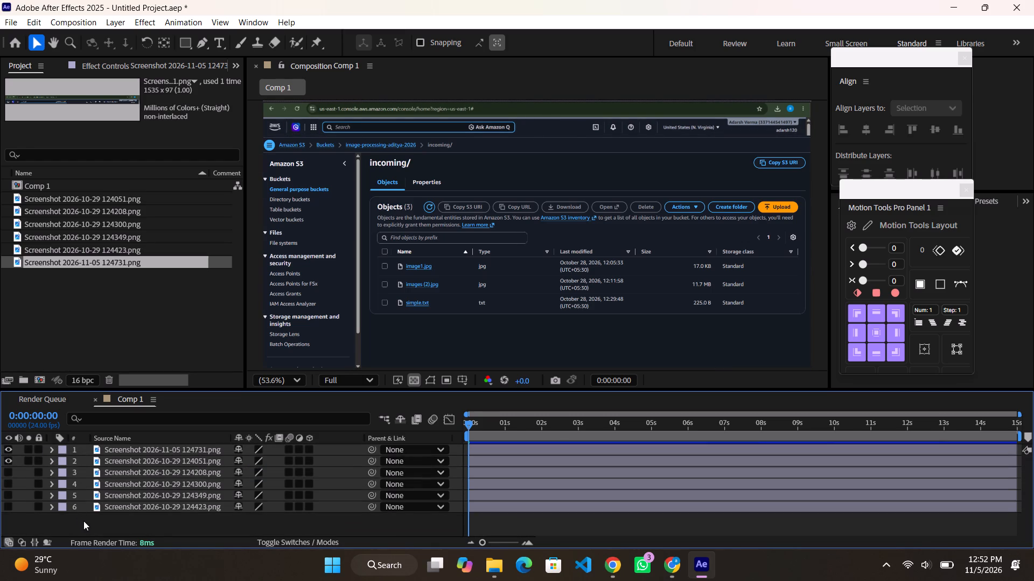
left_click(83, 521)
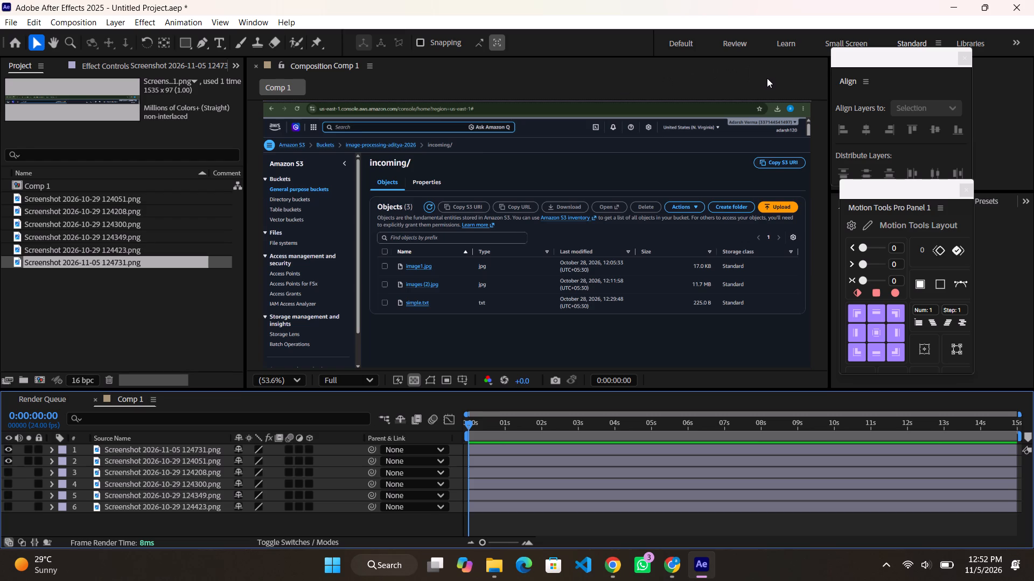
Set up the Brush tool with foreground colour 161D26, sampled from the dark page background beside the breadcrumb.
scroll(374, 128, "up", 3, "ctrl")
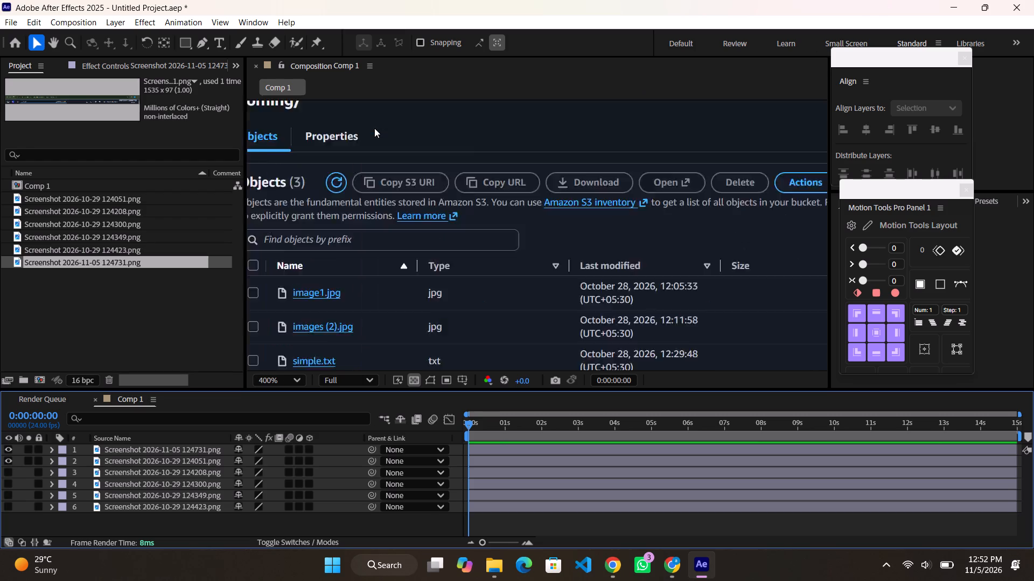
scroll(374, 128, "down", 2, "ctrl")
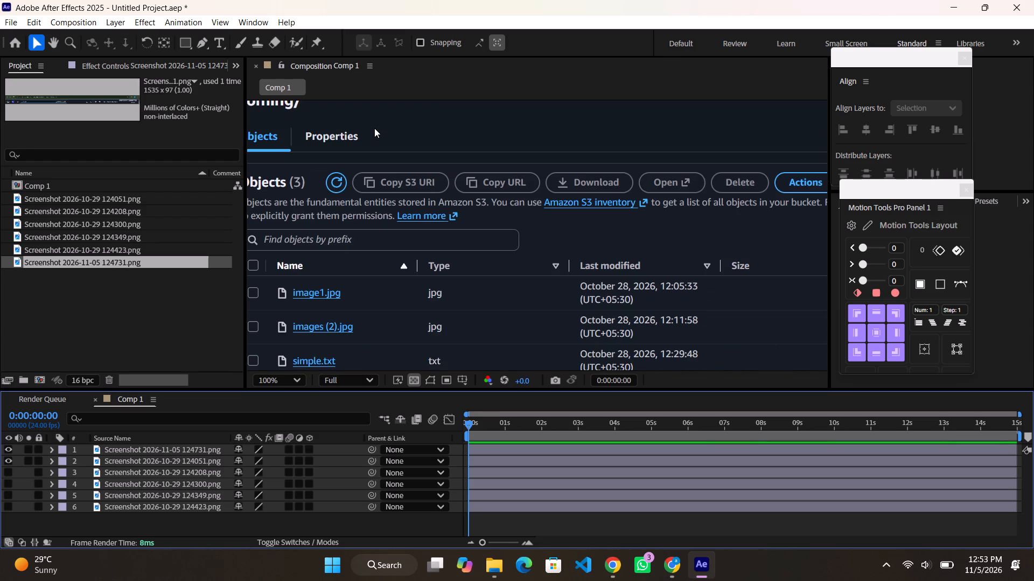
key("h")
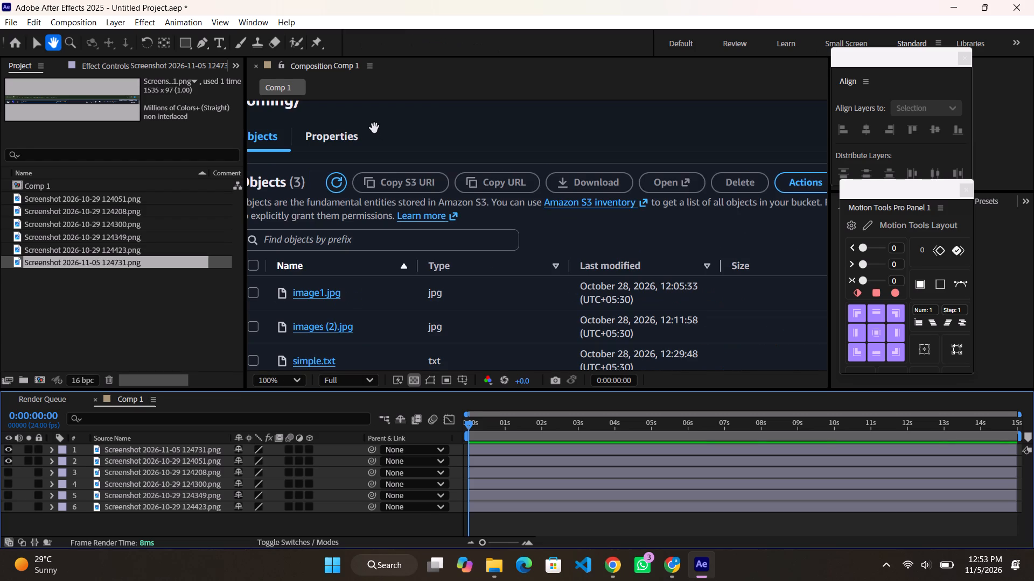
left_click_drag(374, 128, 483, 223)
left_click_drag(398, 206, 471, 247)
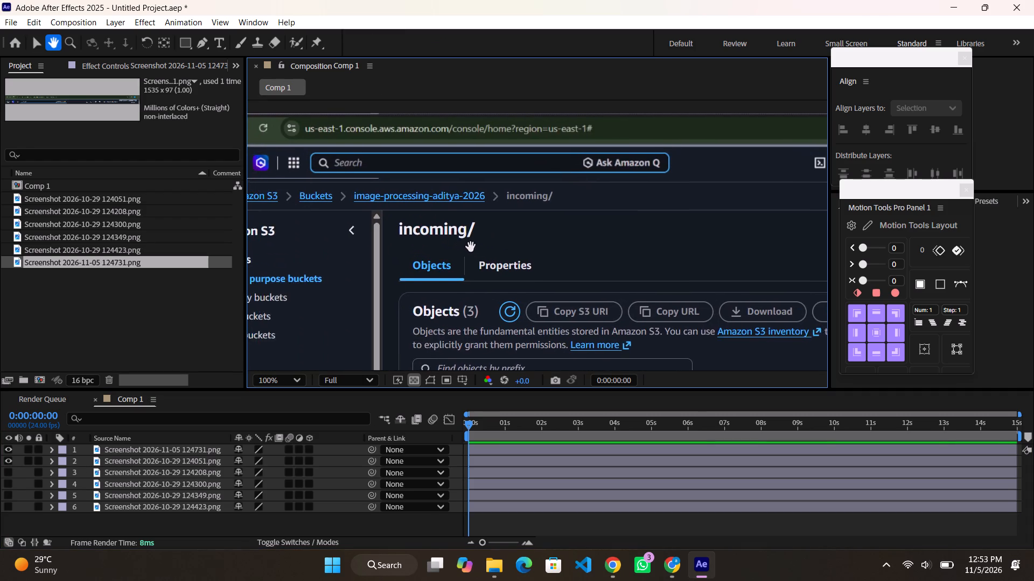
left_click_drag(471, 247, 521, 263)
key("v")
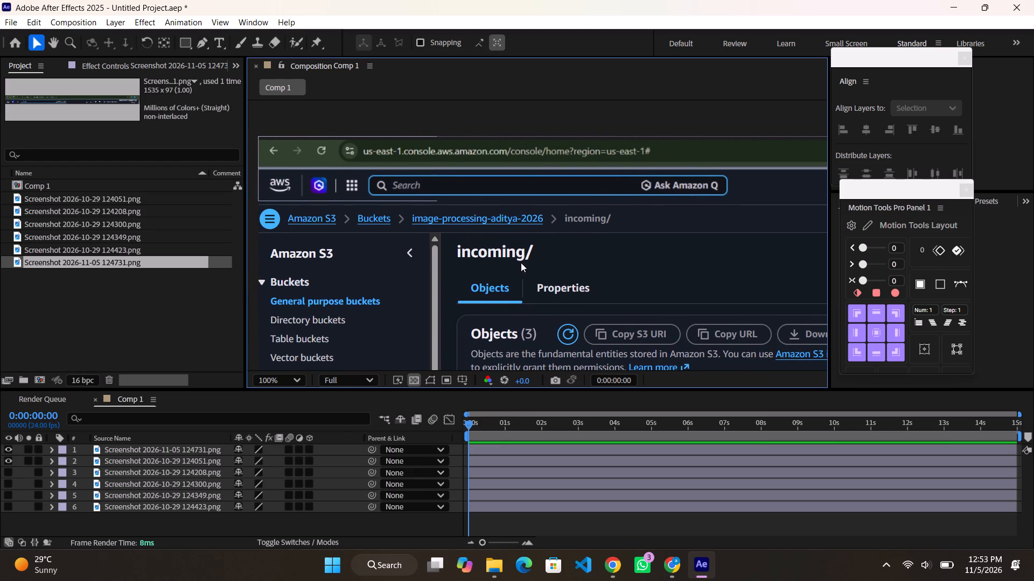
left_click(236, 44)
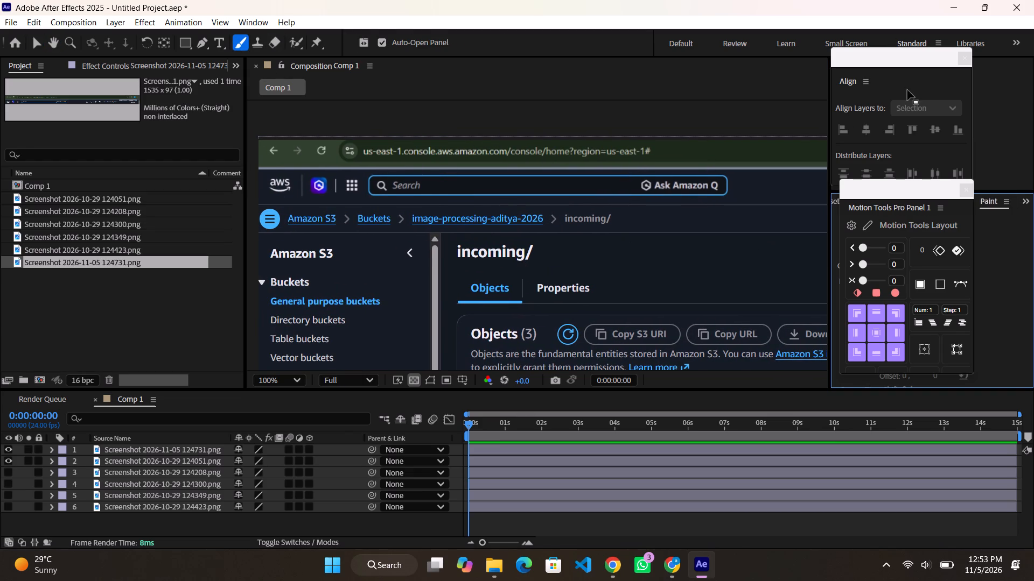
left_click_drag(916, 183, 188, 169)
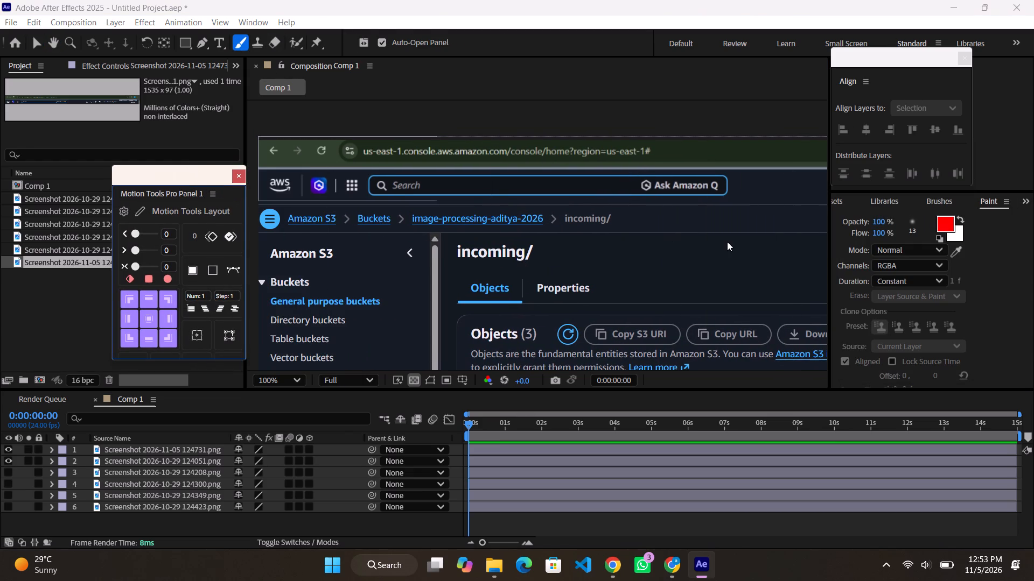
left_click(946, 223)
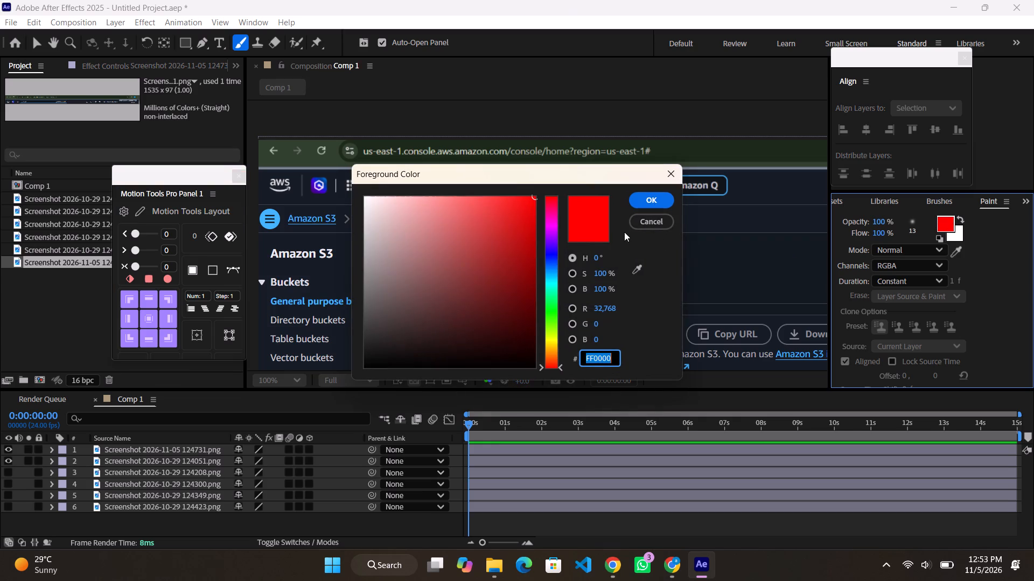
left_click_drag(594, 179, 595, 312)
left_click(642, 402)
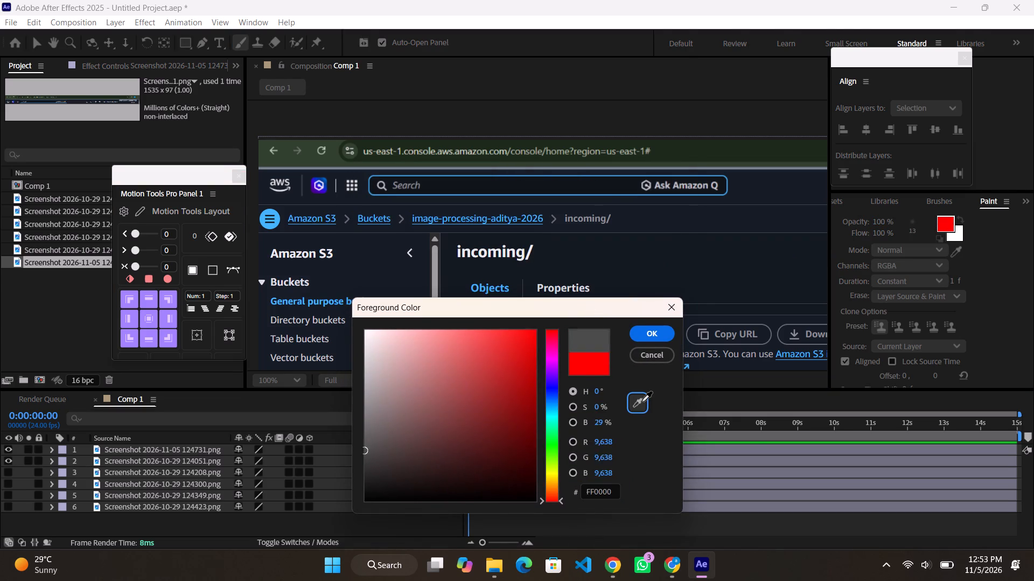
left_click(644, 216)
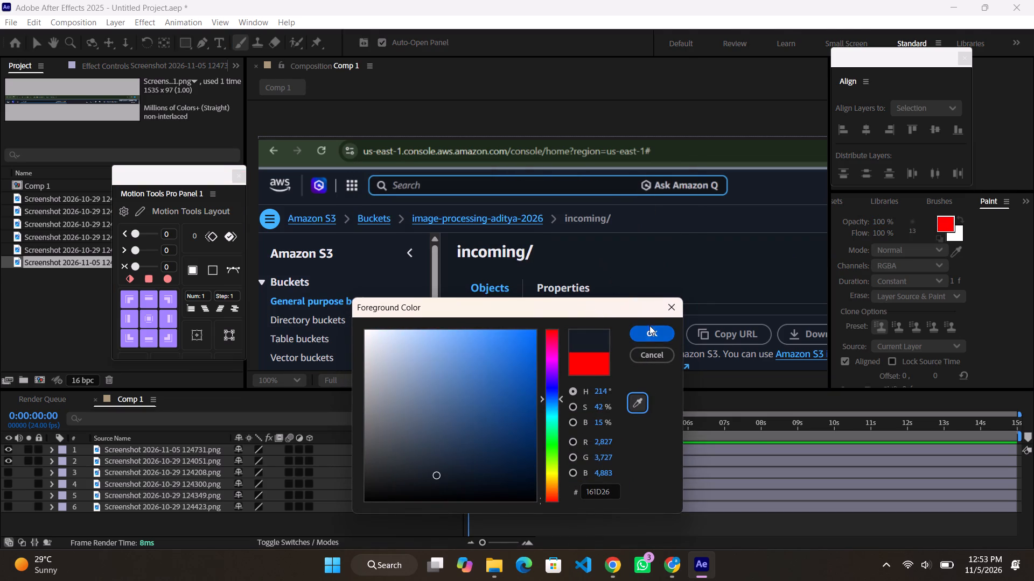
left_click(652, 335)
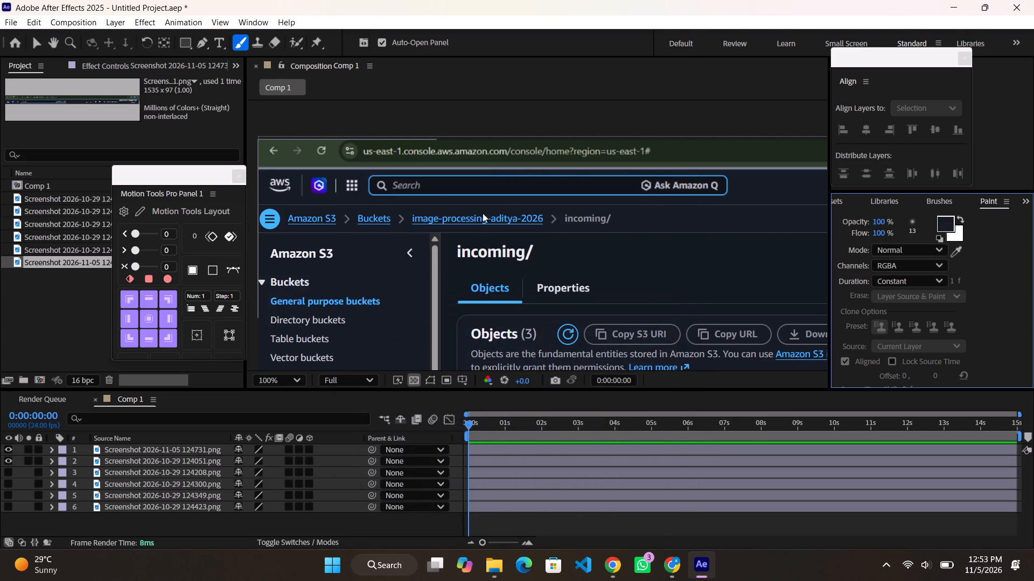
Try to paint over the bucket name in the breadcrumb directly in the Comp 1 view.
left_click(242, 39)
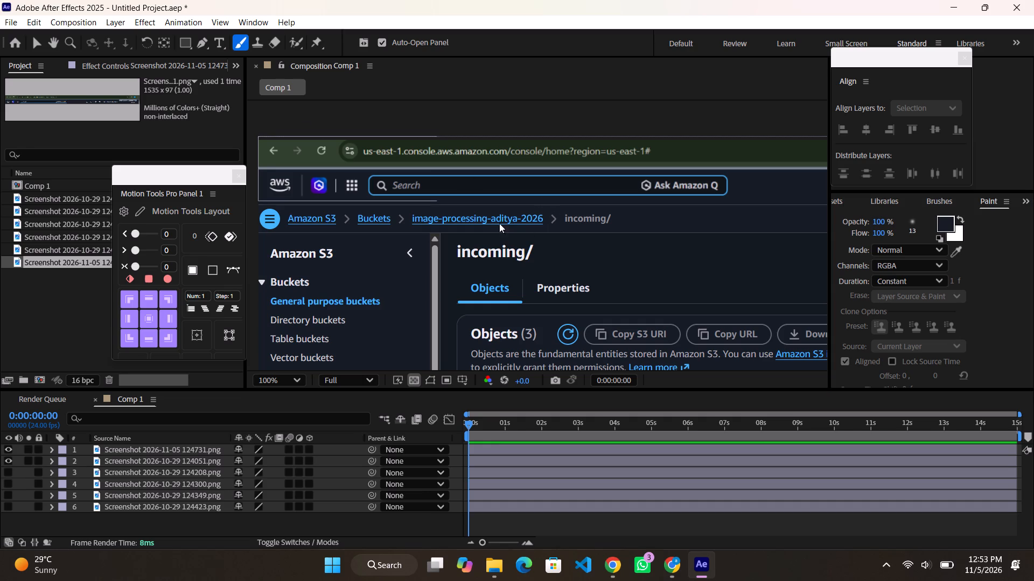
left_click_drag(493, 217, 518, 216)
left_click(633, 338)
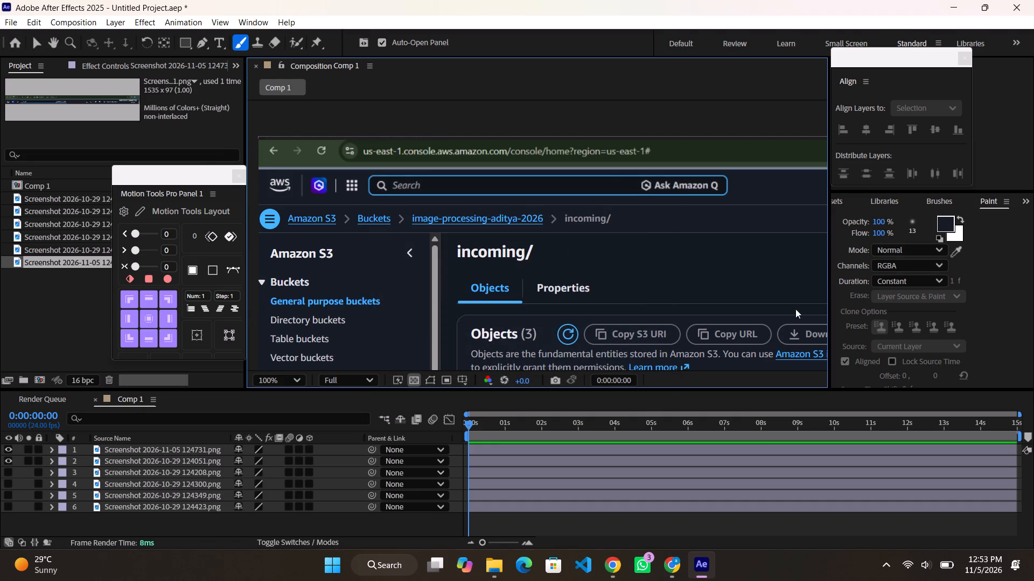
Open the Screenshot 2026-10-29 124051.png layer in its own Layer view with the Brush tool active.
left_click(535, 456)
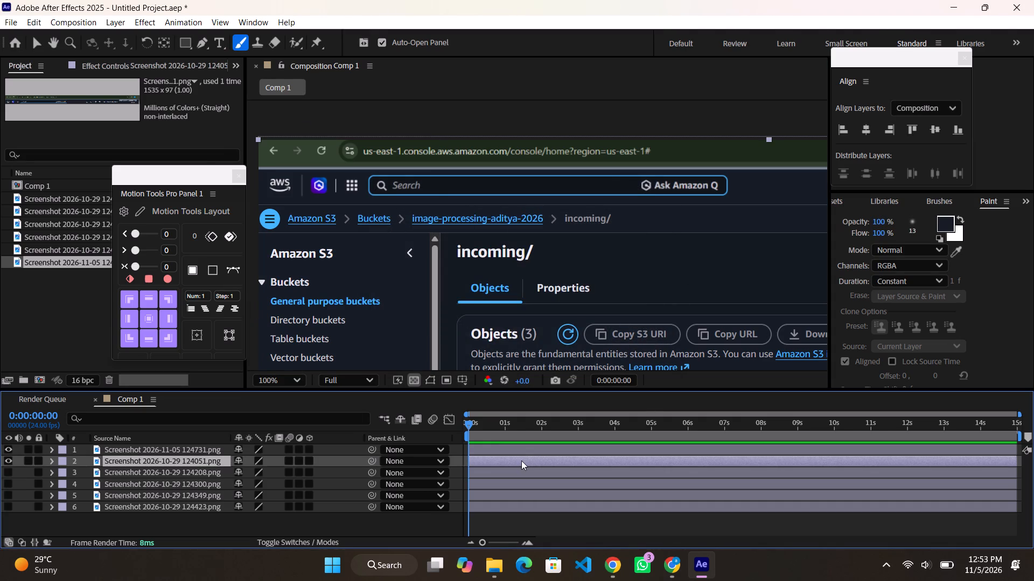
left_click(525, 454)
left_click(524, 463)
double_click(524, 462)
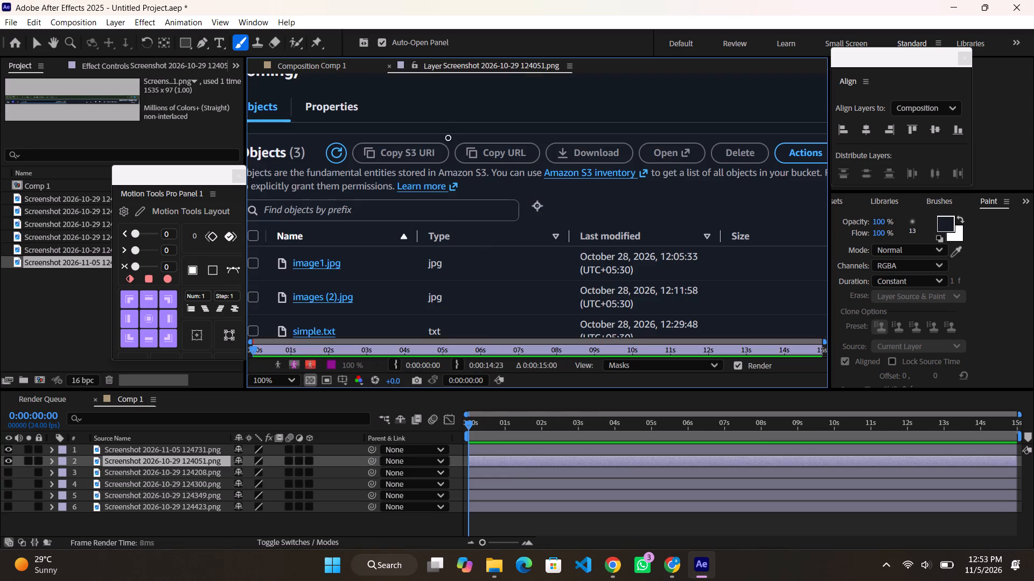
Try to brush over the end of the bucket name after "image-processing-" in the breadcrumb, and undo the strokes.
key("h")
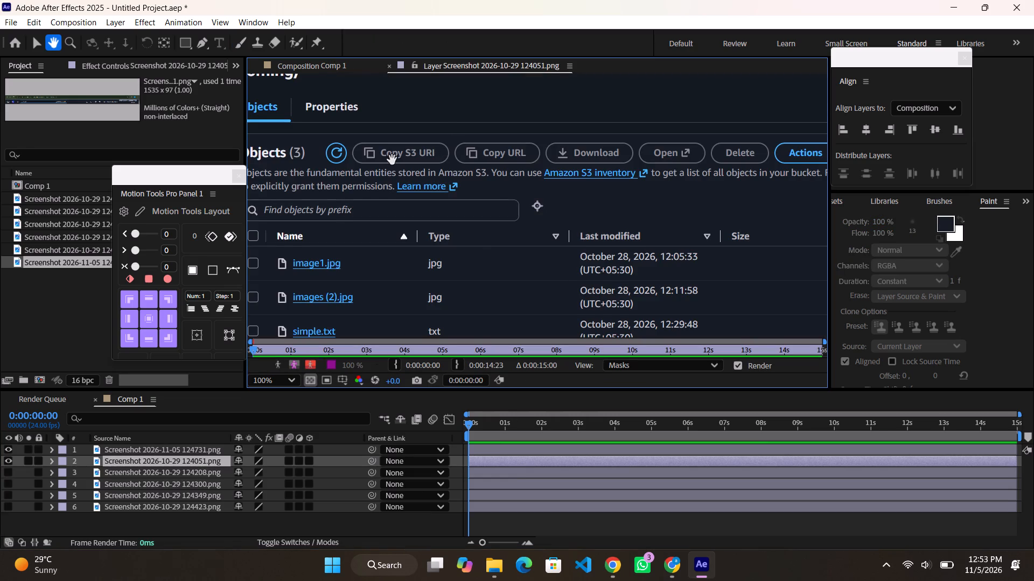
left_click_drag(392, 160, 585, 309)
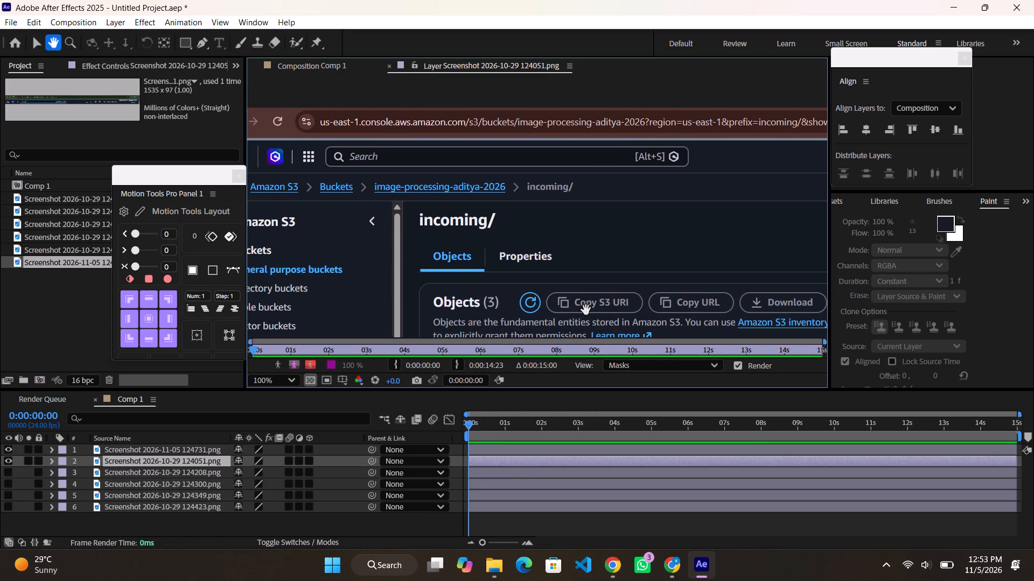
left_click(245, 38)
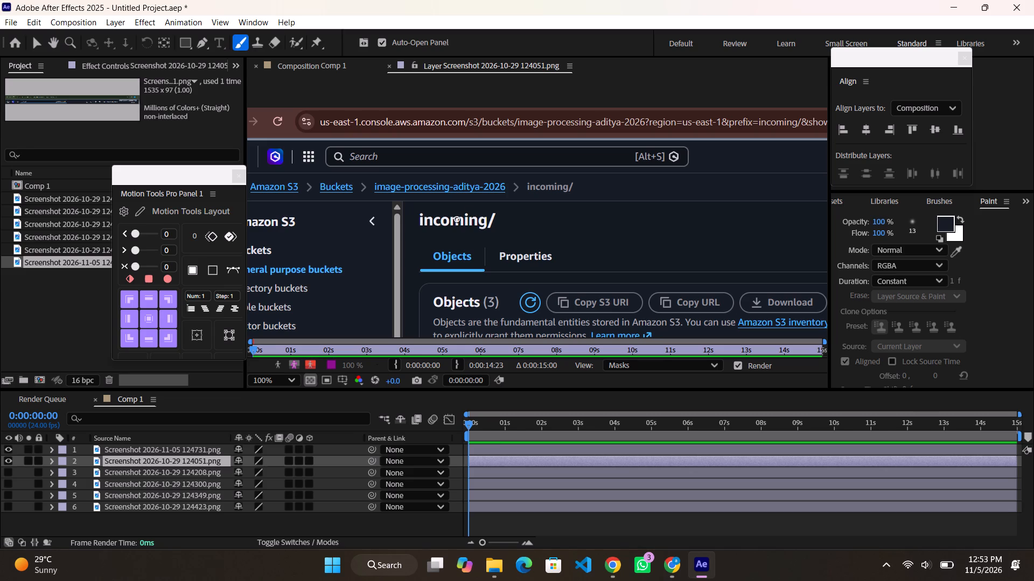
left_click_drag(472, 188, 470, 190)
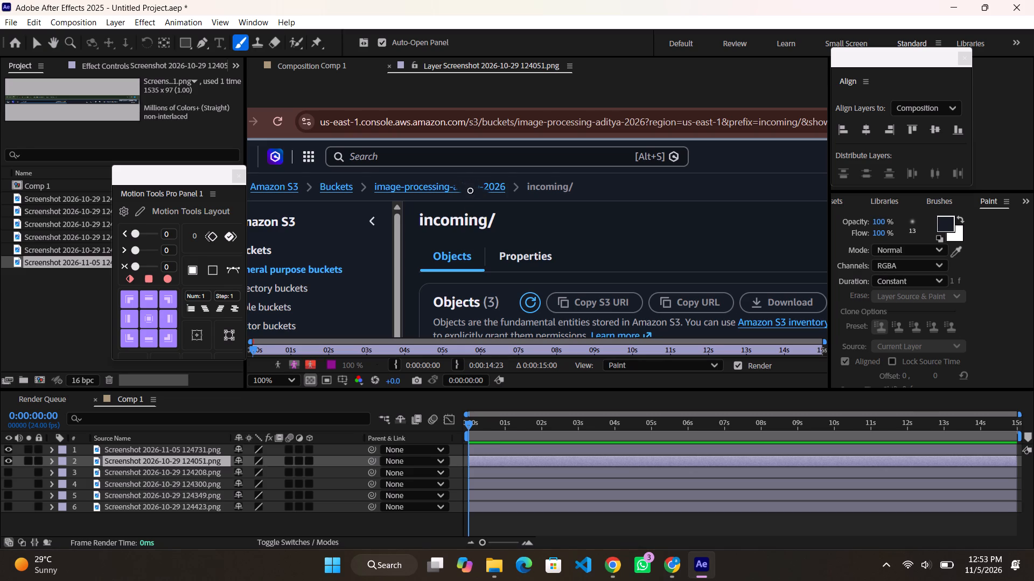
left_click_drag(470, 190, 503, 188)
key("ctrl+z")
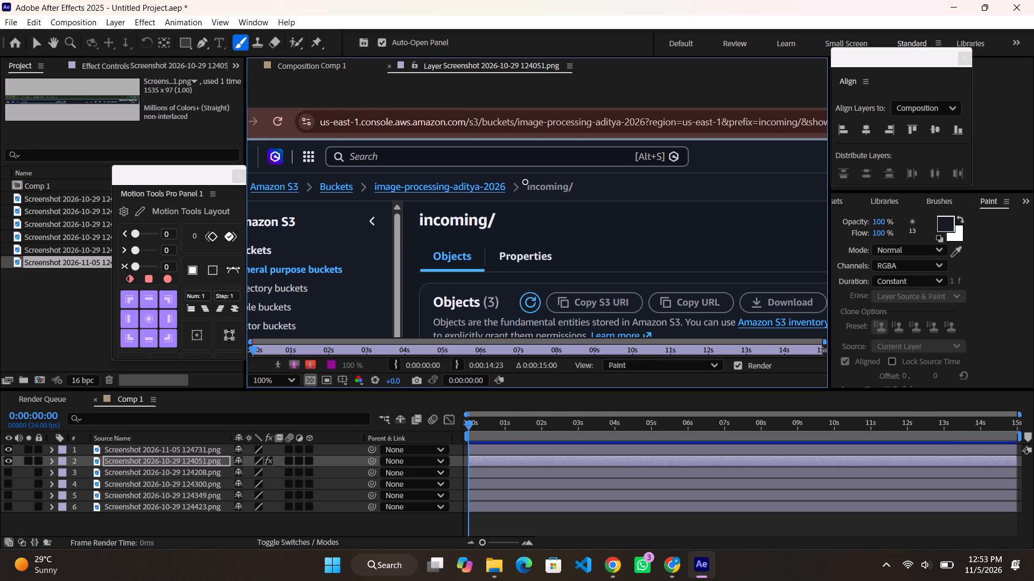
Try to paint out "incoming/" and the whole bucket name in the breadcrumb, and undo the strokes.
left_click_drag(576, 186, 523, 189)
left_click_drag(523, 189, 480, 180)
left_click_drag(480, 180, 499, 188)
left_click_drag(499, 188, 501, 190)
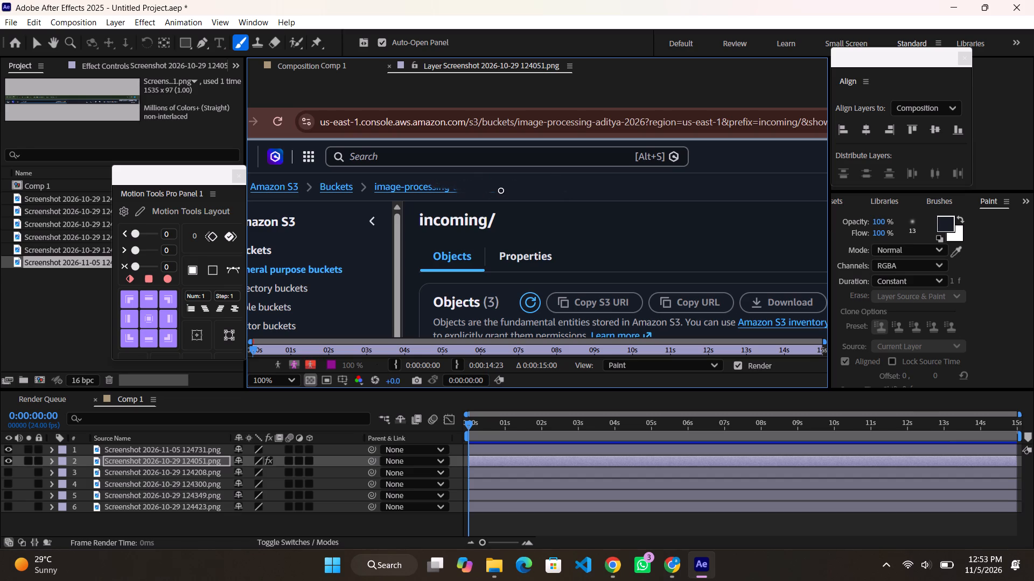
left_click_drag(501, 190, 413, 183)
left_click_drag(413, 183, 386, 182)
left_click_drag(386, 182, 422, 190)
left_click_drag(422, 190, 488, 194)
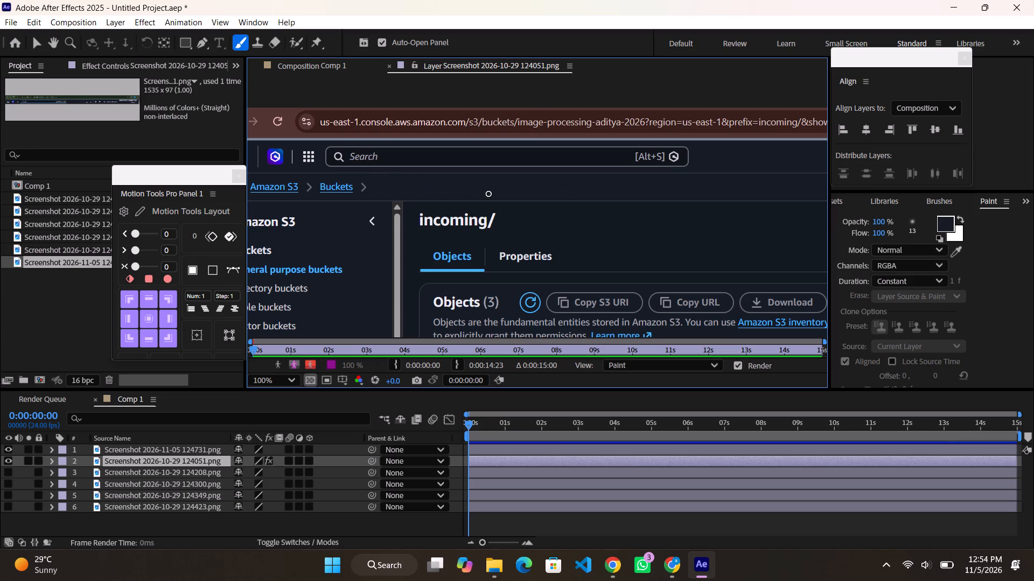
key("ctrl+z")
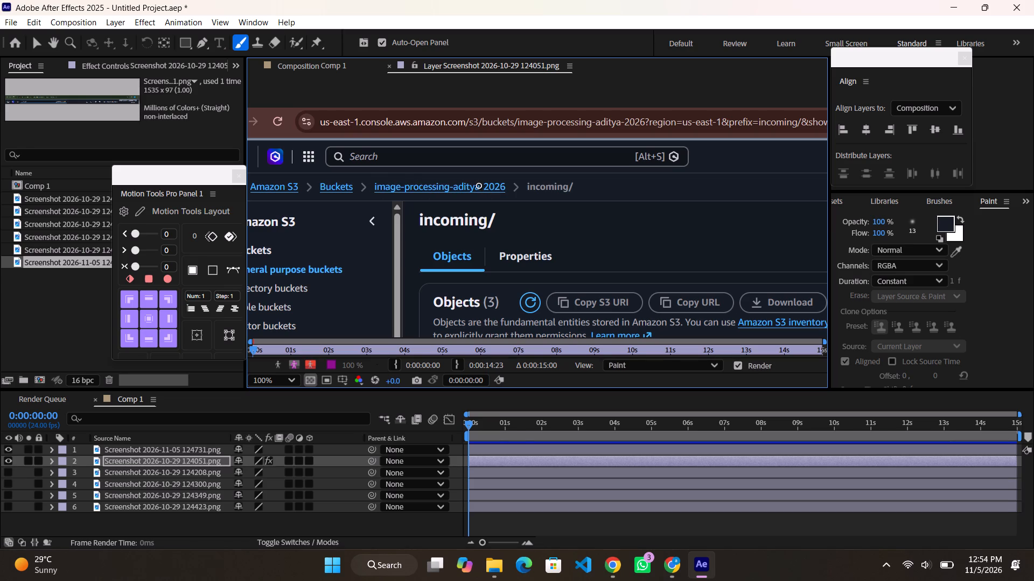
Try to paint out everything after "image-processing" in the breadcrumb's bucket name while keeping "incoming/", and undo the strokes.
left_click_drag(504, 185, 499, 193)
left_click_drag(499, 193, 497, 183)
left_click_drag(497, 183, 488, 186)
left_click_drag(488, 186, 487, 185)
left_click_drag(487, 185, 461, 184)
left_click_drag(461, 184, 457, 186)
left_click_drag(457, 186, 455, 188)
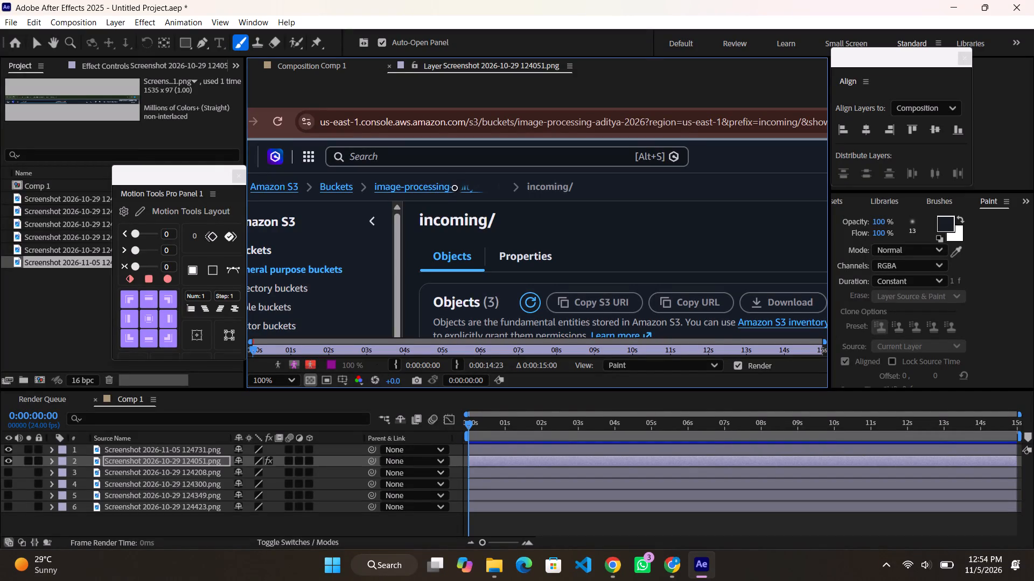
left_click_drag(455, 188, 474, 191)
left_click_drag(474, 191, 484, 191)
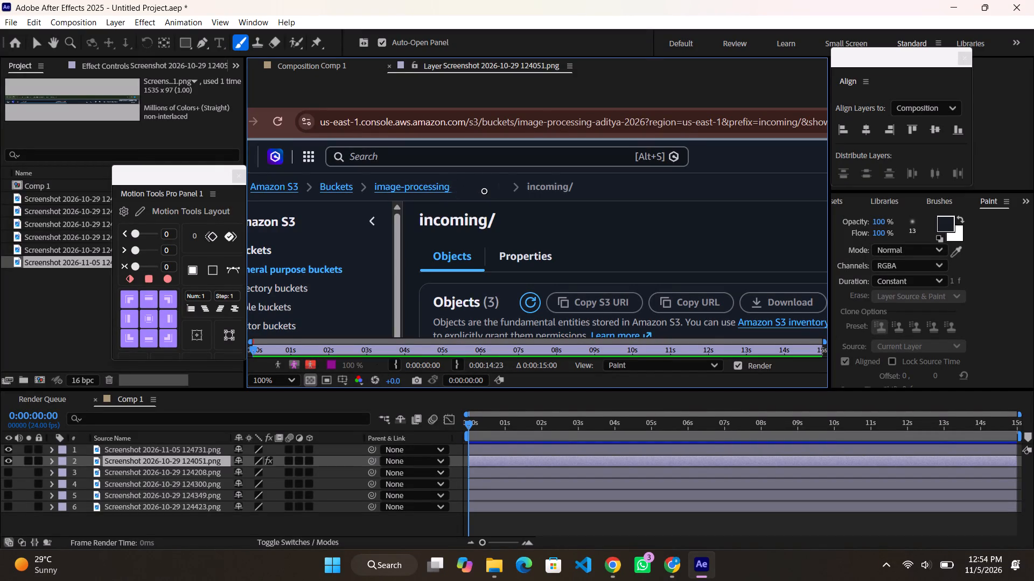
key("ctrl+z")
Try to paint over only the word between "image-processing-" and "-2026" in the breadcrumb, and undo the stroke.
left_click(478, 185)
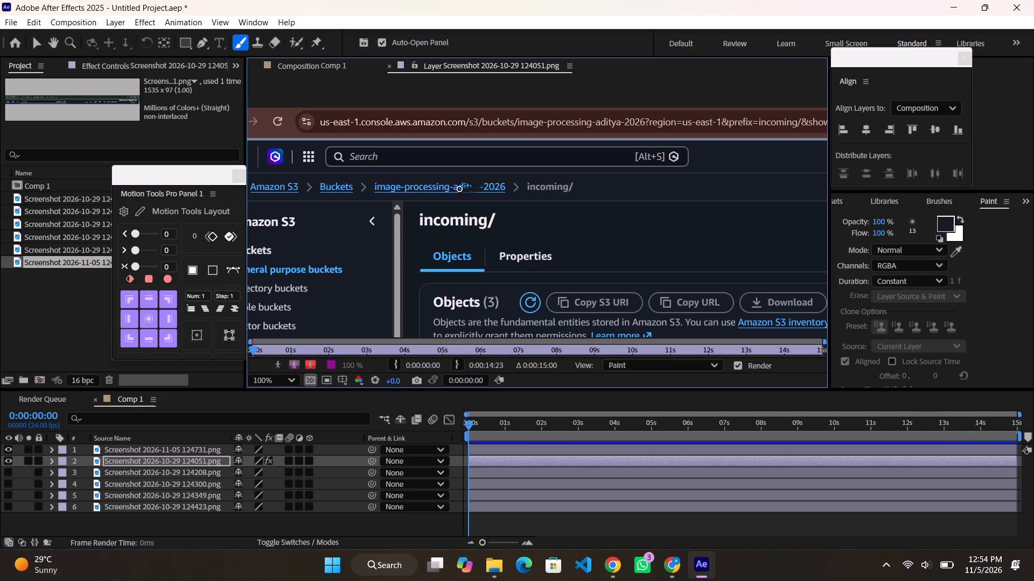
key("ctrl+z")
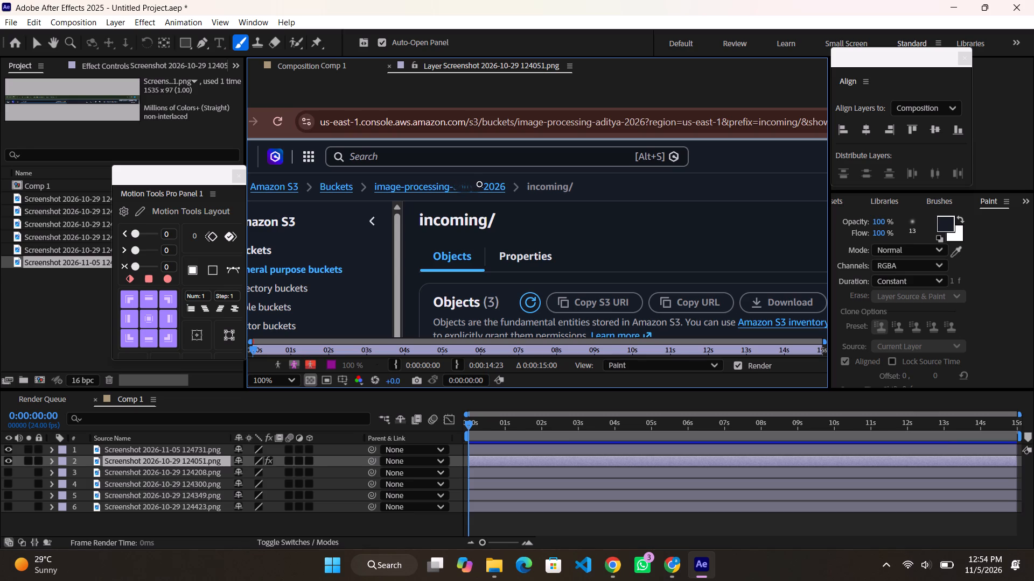
Brush over the letters between "image-processing-" and "-2026" in the breadcrumb's bucket name, using the dark foreground colour.
scroll(479, 184, "up", 1, "ctrl")
scroll(479, 184, "down", 1)
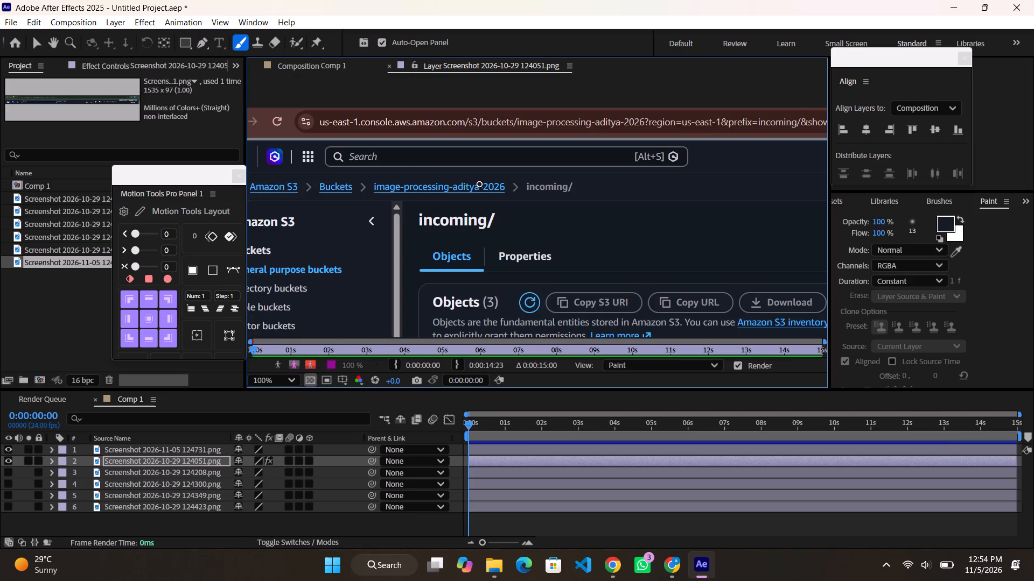
scroll(457, 180, "up", 2, "ctrl")
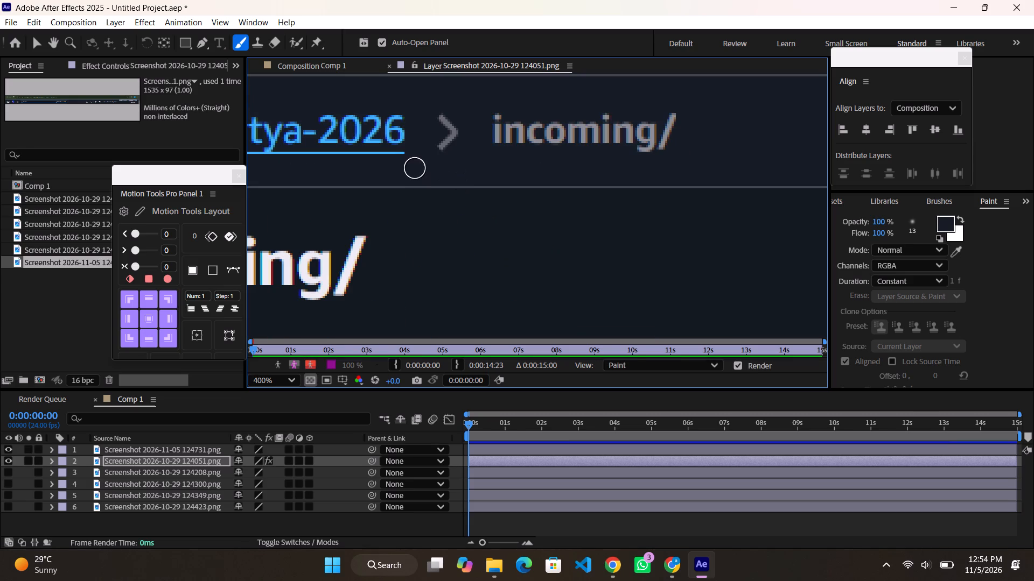
key("h")
left_click_drag(380, 171, 695, 287)
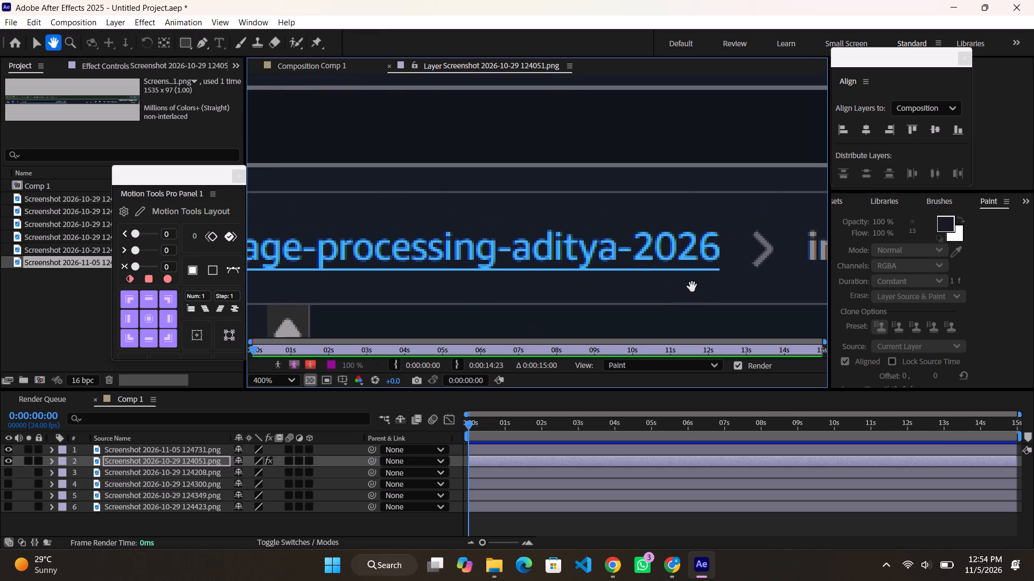
left_click(239, 45)
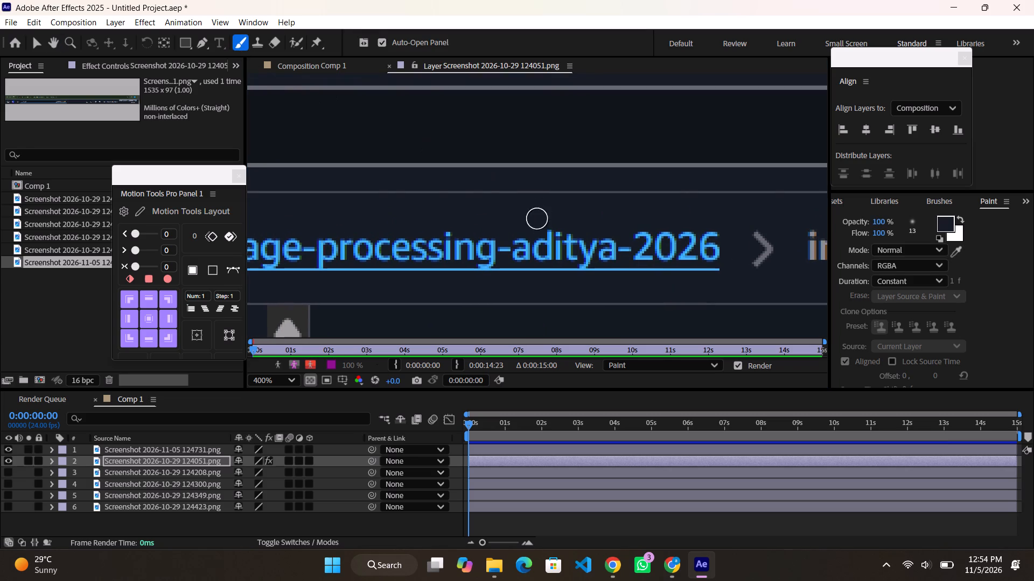
left_click_drag(523, 247, 556, 247)
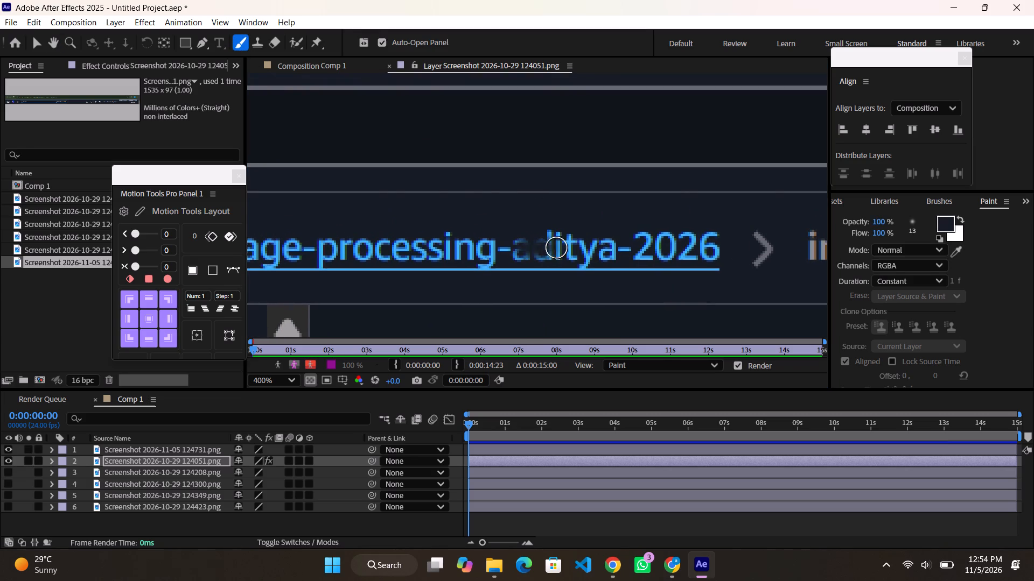
left_click_drag(556, 247, 560, 237)
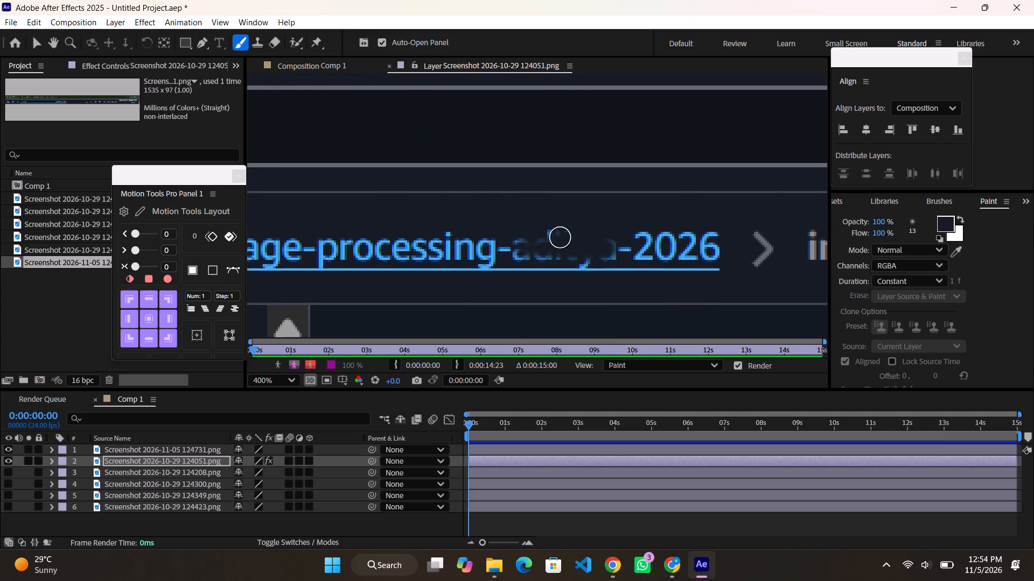
left_click_drag(560, 237, 522, 248)
left_click_drag(522, 248, 596, 253)
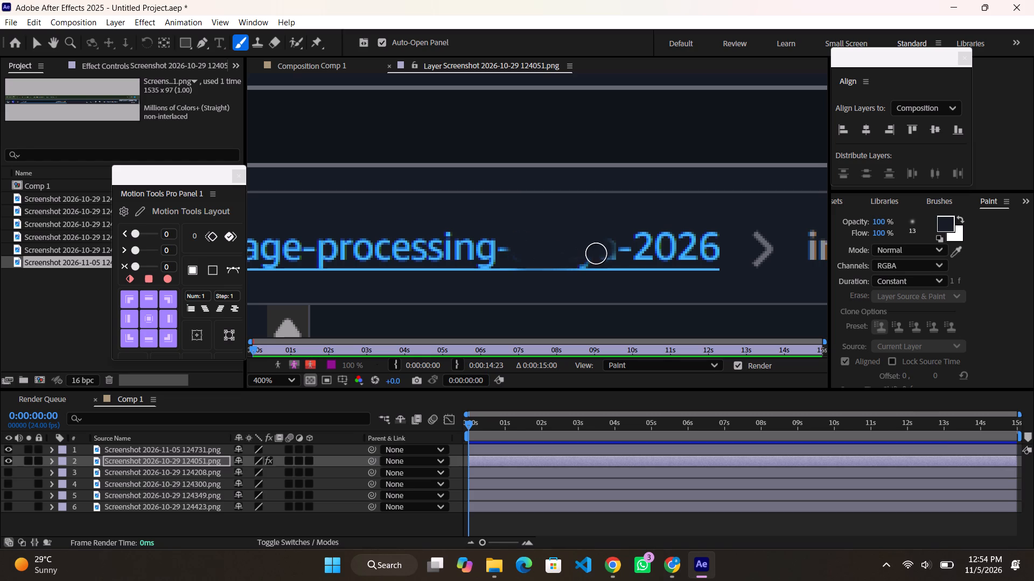
left_click_drag(596, 253, 607, 244)
left_click_drag(607, 244, 581, 256)
Brush over the remaining traces in the gap between "image-processing-" and "-2026" in the breadcrumb.
left_click_drag(581, 256, 540, 234)
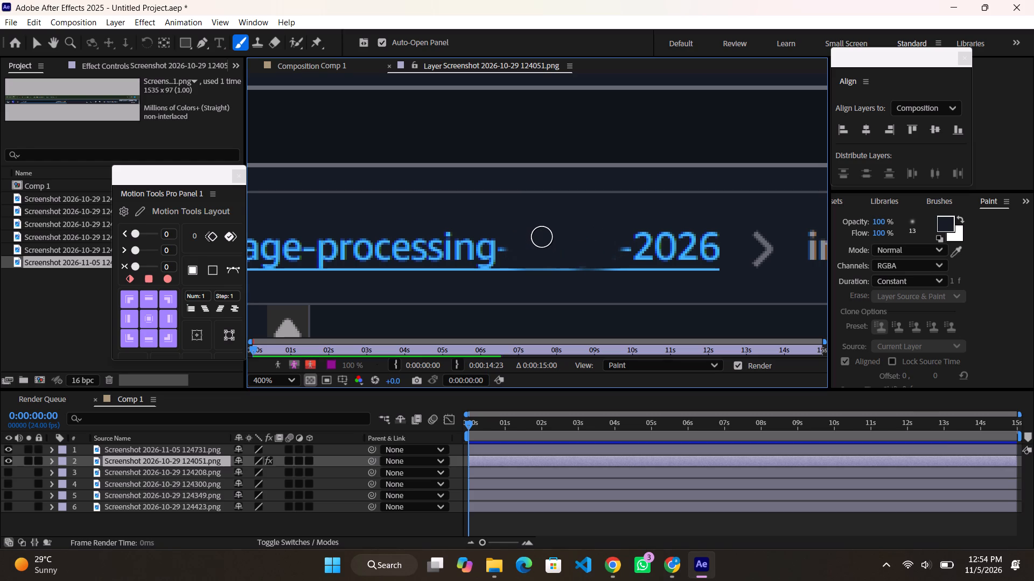
Return to Comp 1 and examine the painted-over bucket name in the breadcrumb at different magnifications.
key("v")
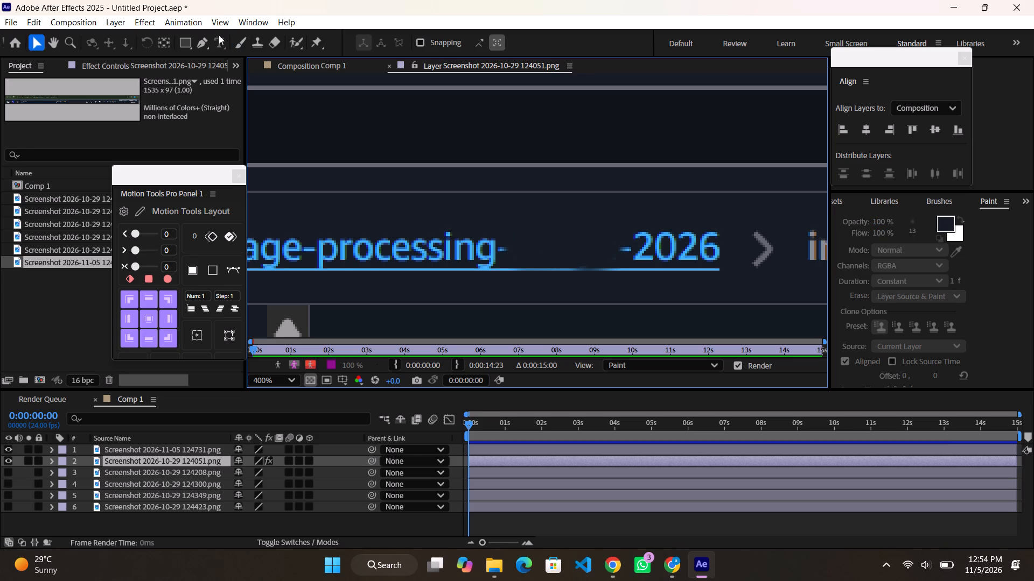
left_click(219, 38)
left_click(316, 68)
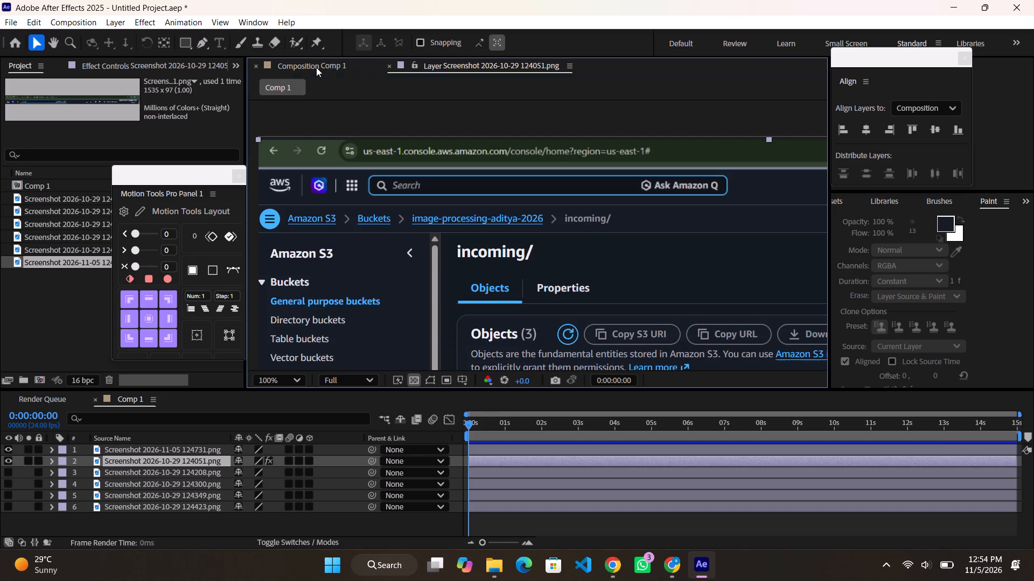
scroll(492, 217, "up", 3, "ctrl")
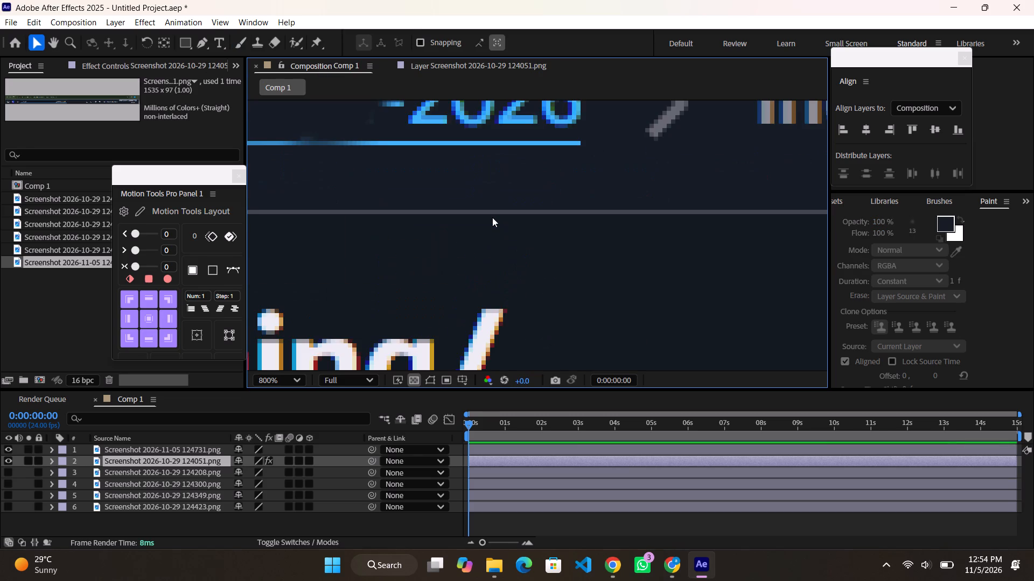
scroll(492, 217, "down", 2, "ctrl")
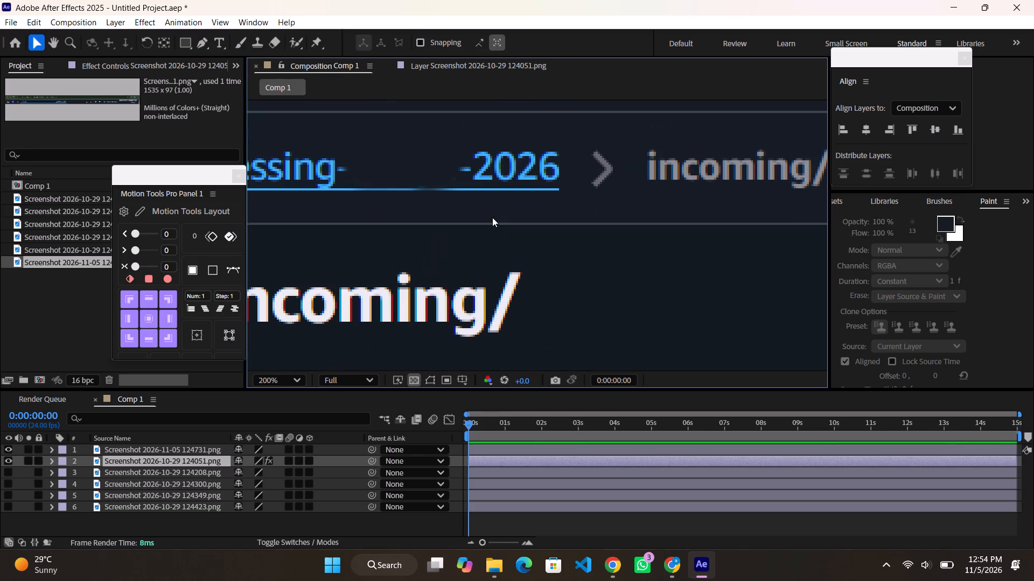
scroll(492, 217, "down", 3, "ctrl")
scroll(492, 217, "up", 1, "ctrl")
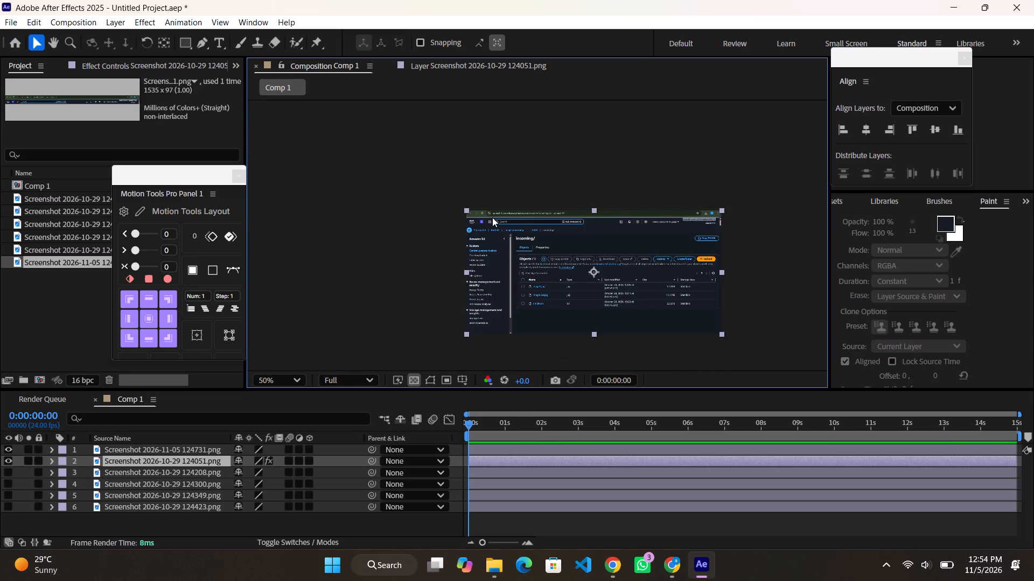
scroll(492, 217, "up", 2, "ctrl")
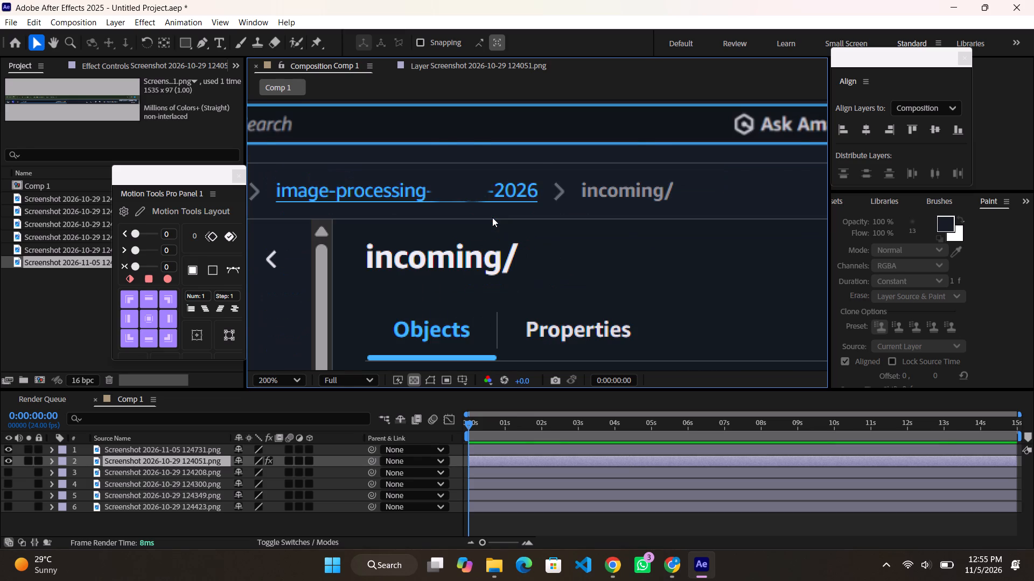
scroll(492, 217, "up", 1, "ctrl")
scroll(492, 217, "down", 1, "ctrl")
Add a text layer reading "adarsh" at 7 px in the breadcrumb gap before "-2026".
left_click(218, 44)
left_click(436, 188)
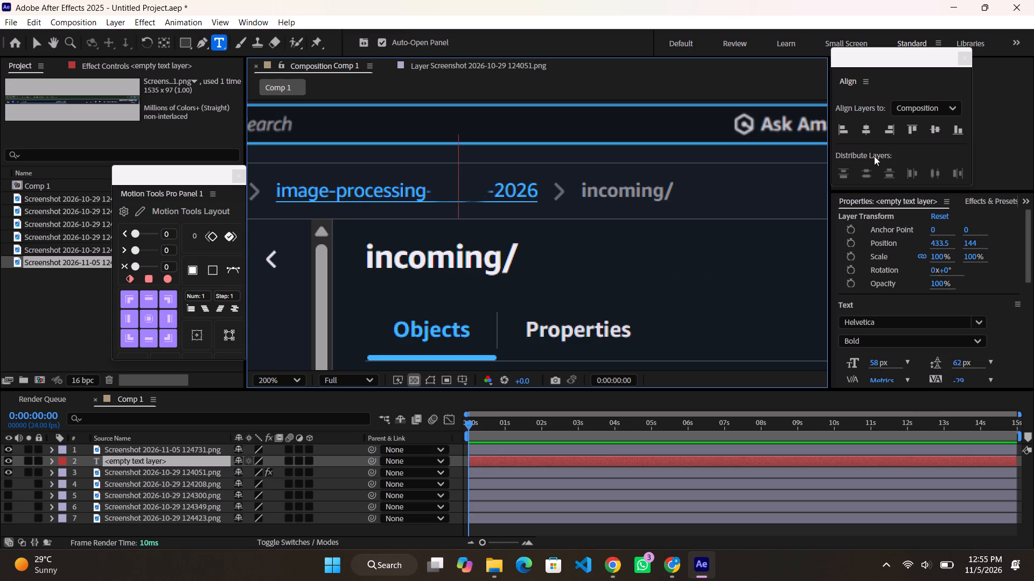
scroll(876, 214, "down", 1)
scroll(885, 259, "down", 1)
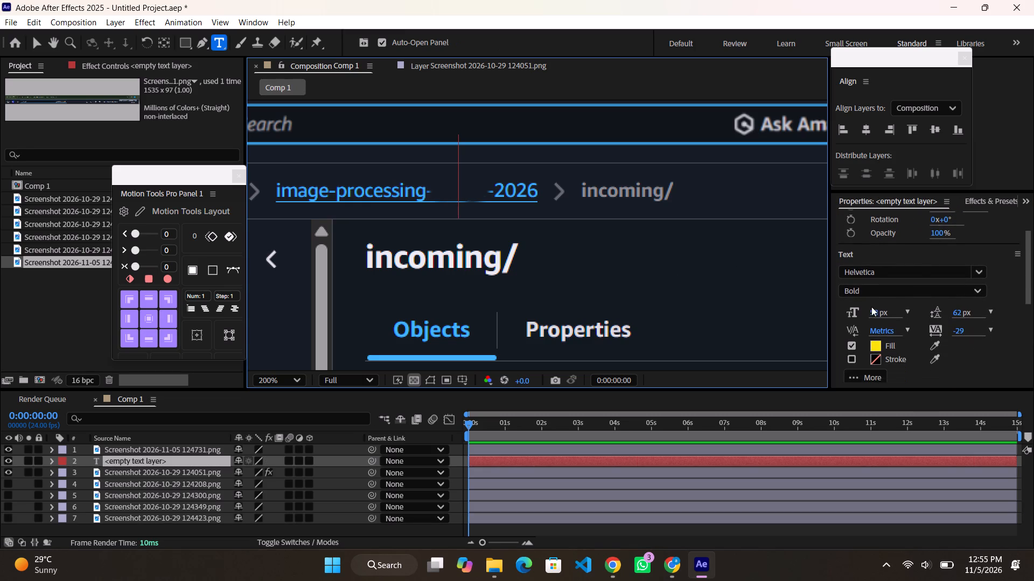
left_click_drag(872, 313, 829, 309)
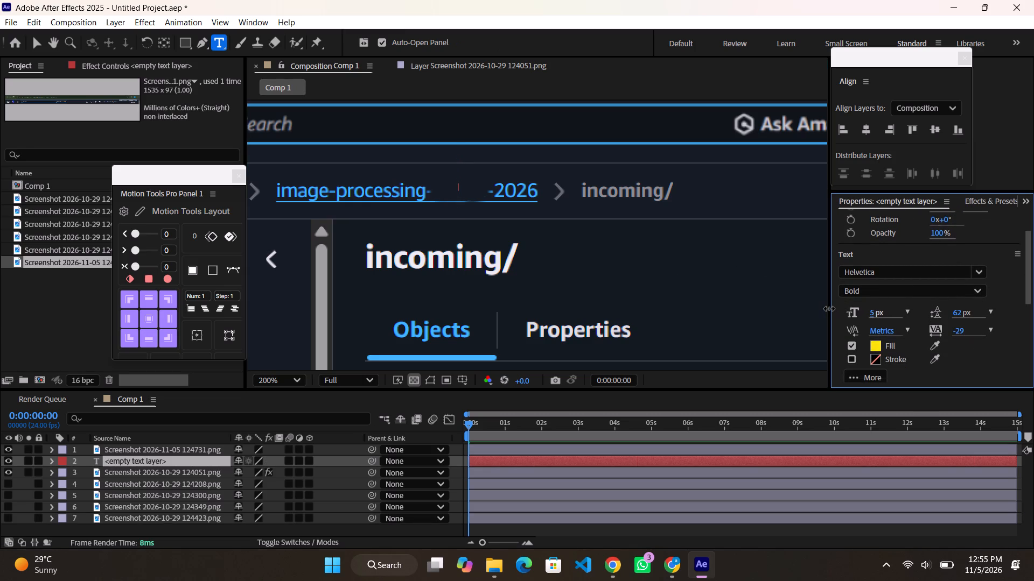
left_click_drag(829, 309, 829, 309)
left_click_drag(829, 309, 831, 309)
type("adars")
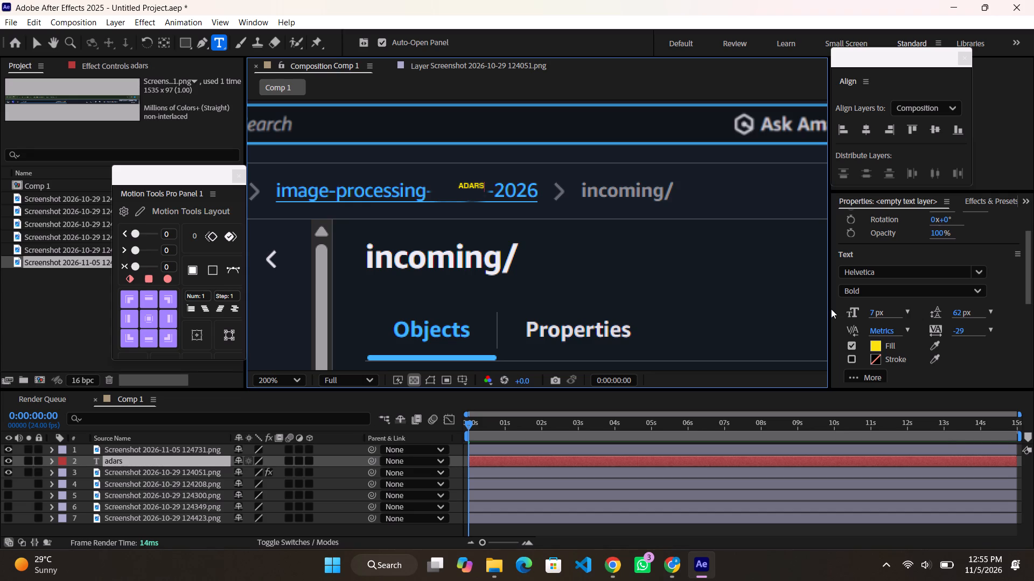
key("h")
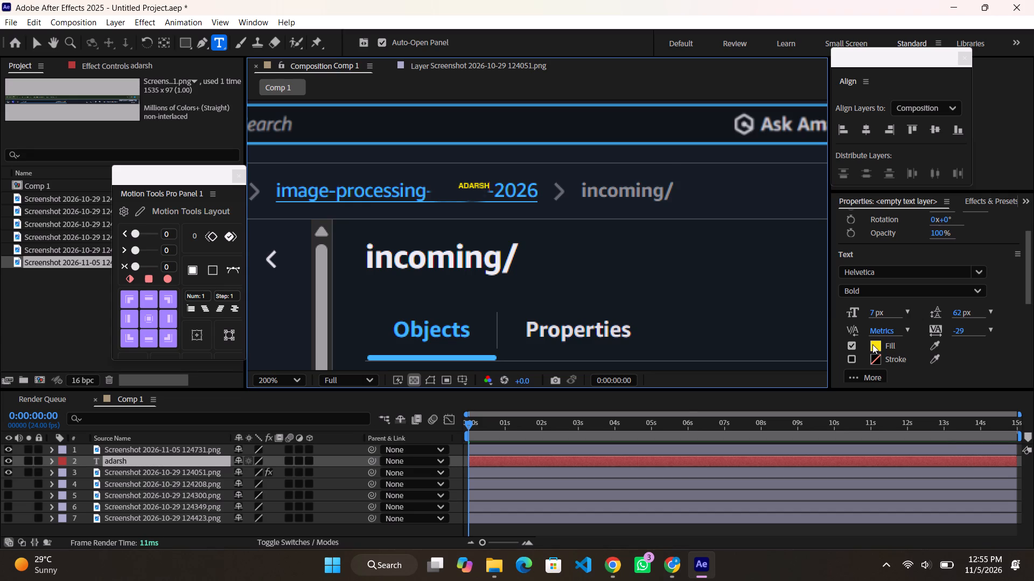
Sample the breadcrumb link's blue, 42B4F1, as the text fill colour.
left_click(872, 344)
left_click_drag(504, 232, 532, 230)
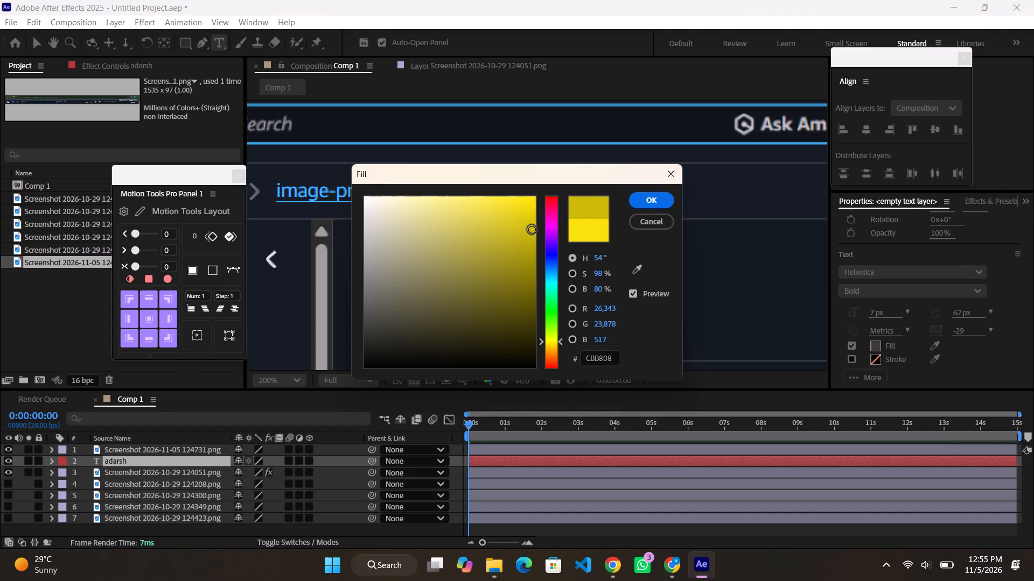
left_click_drag(596, 177, 606, 261)
left_click(655, 352)
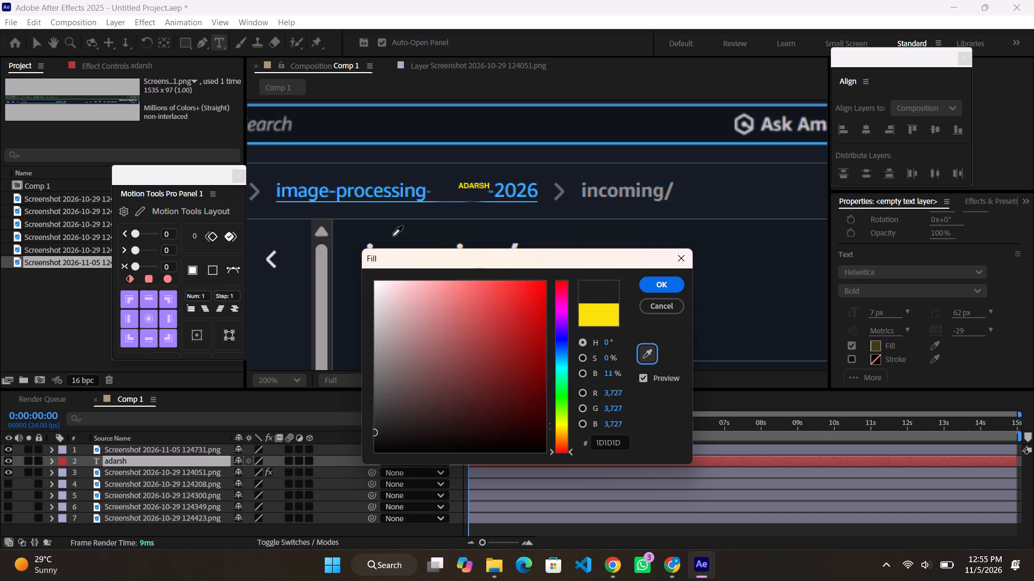
left_click(349, 192)
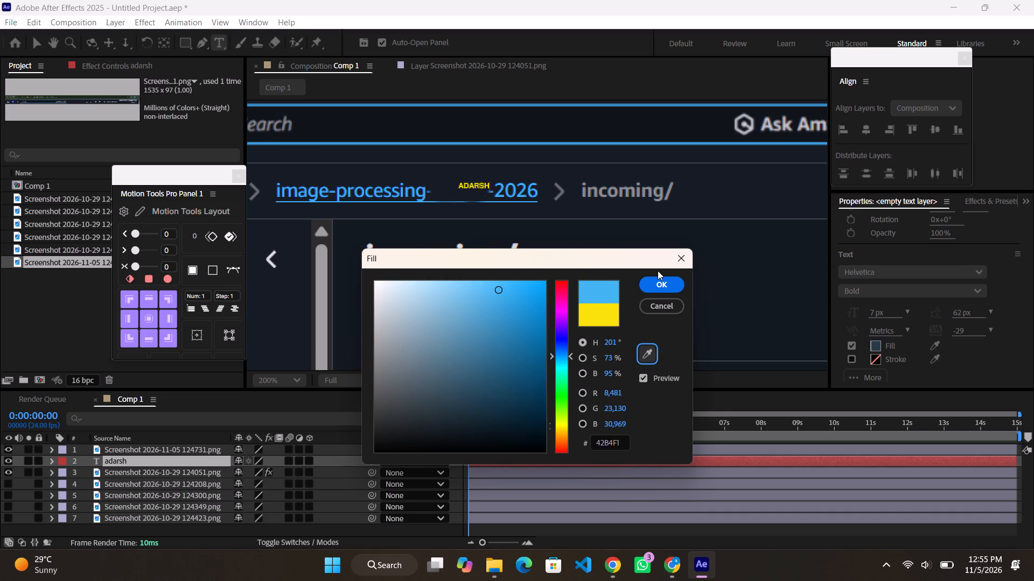
left_click(655, 280)
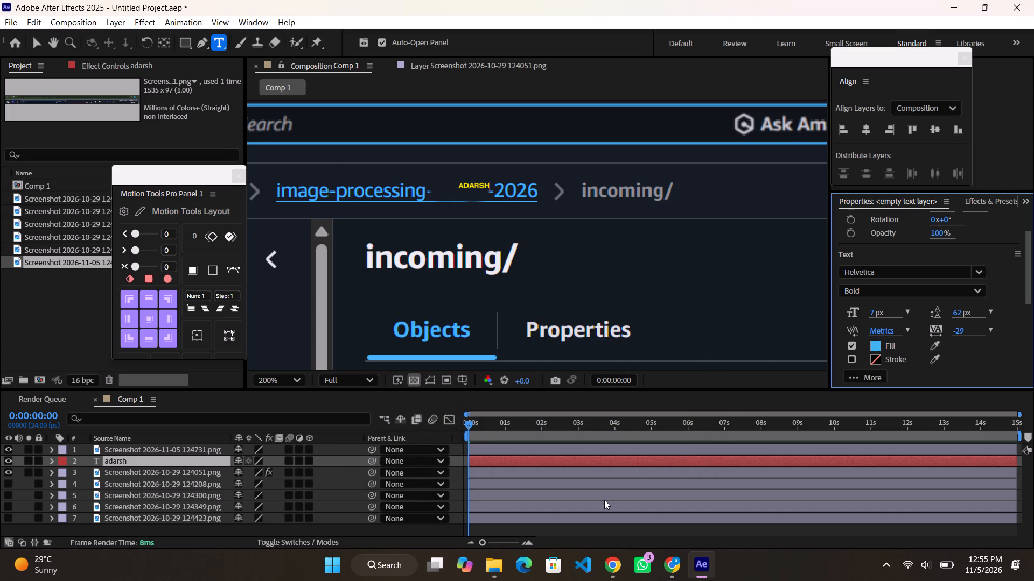
Copy the hex code 42B4F1 and apply it as the fill of the whole "adarsh" text layer.
left_click(882, 342)
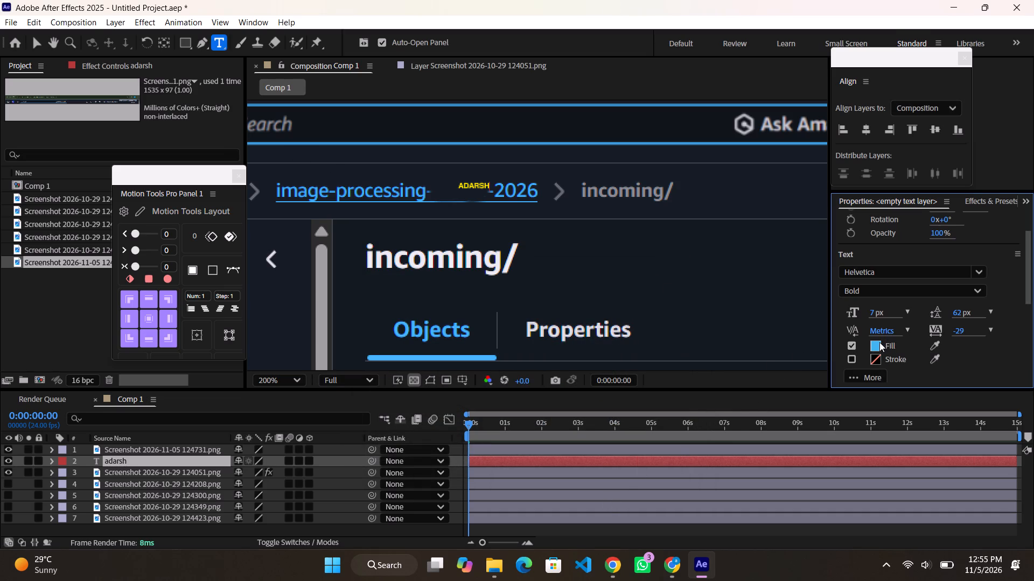
left_click(877, 343)
key("ctrl+c")
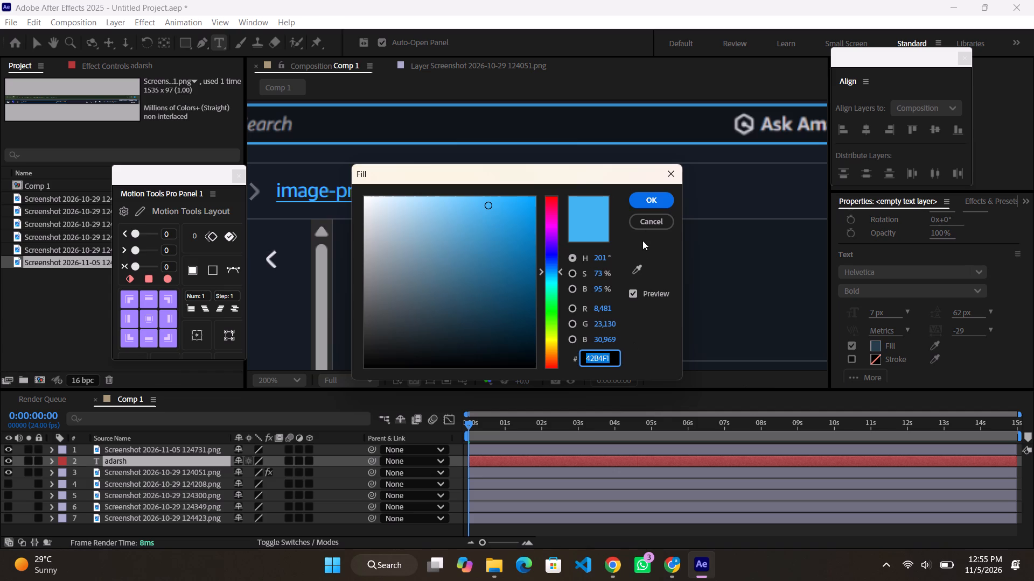
left_click(647, 223)
left_click(584, 457)
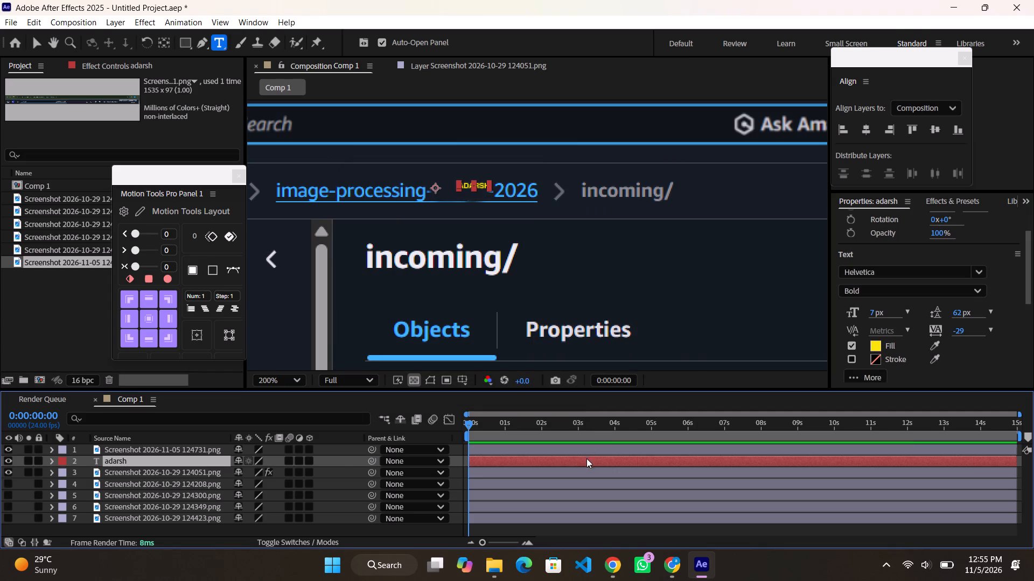
left_click(874, 344)
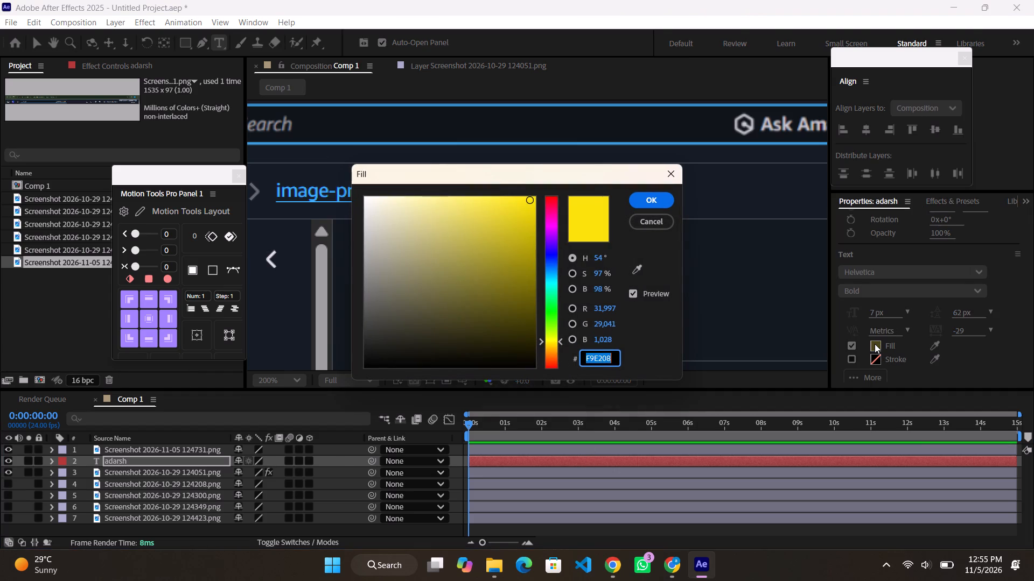
key("ctrl+b")
key("ctrl+v")
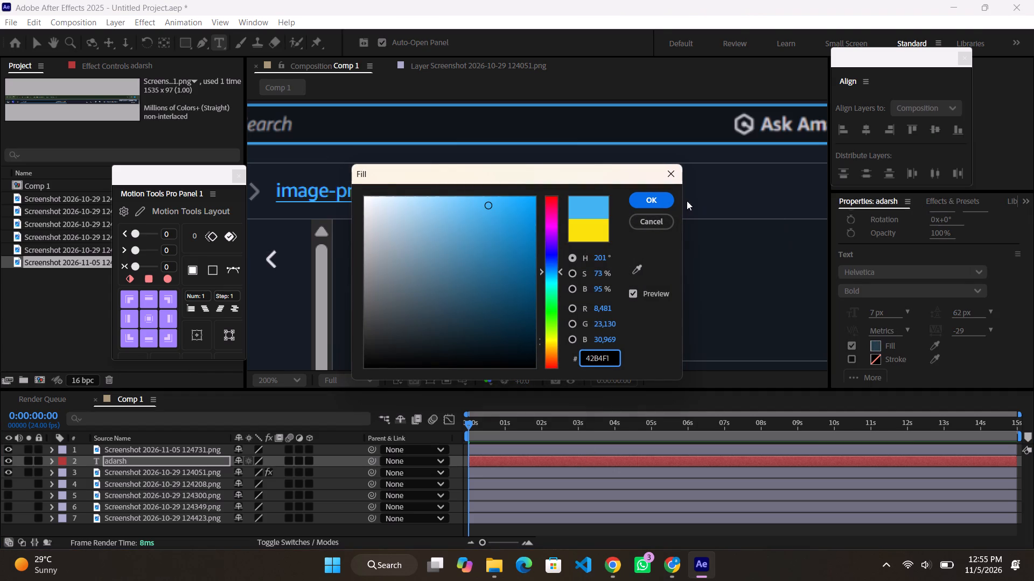
left_click(662, 199)
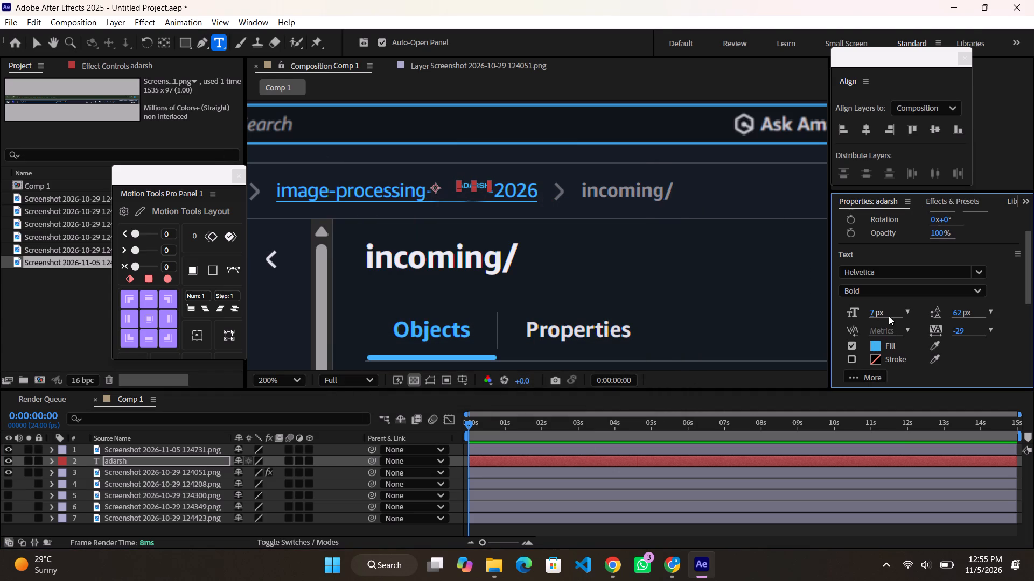
Move the "adarsh" text layer to position 421.5, 148.
scroll(884, 345, "down", 4)
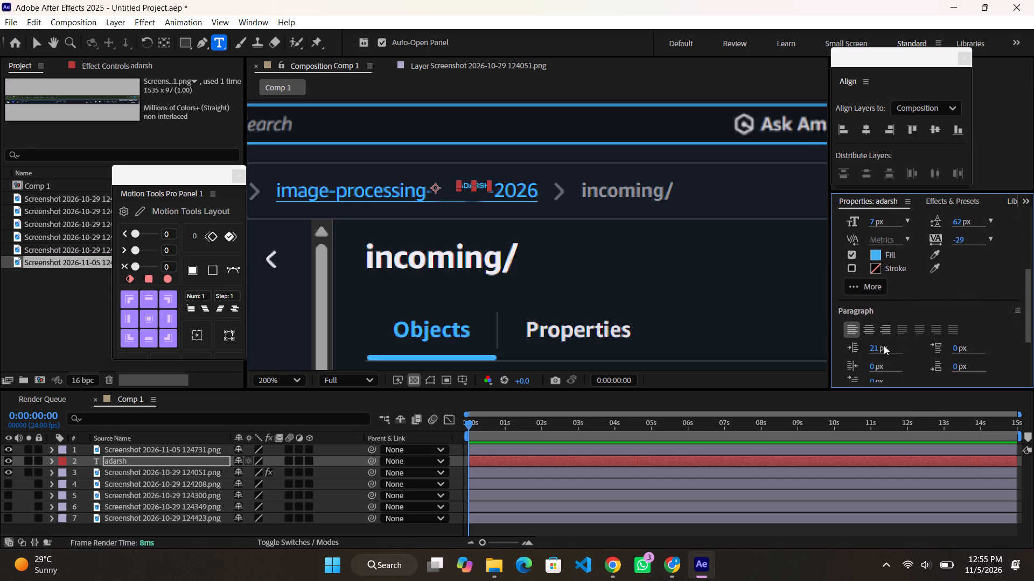
scroll(884, 345, "up", 1)
scroll(884, 345, "down", 4)
scroll(884, 345, "up", 4)
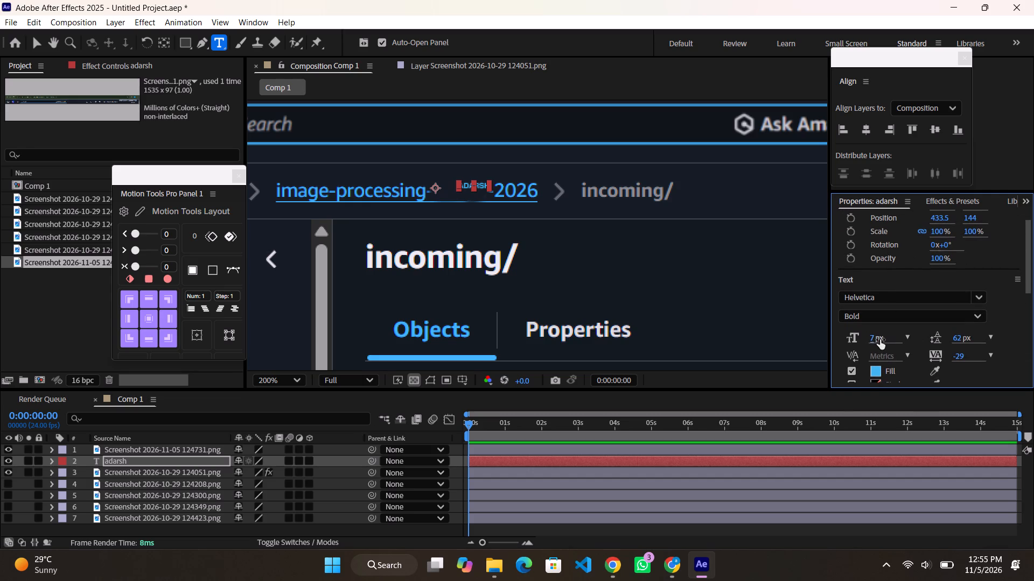
left_click_drag(942, 218, 935, 218)
left_click_drag(935, 218, 931, 218)
left_click(969, 217)
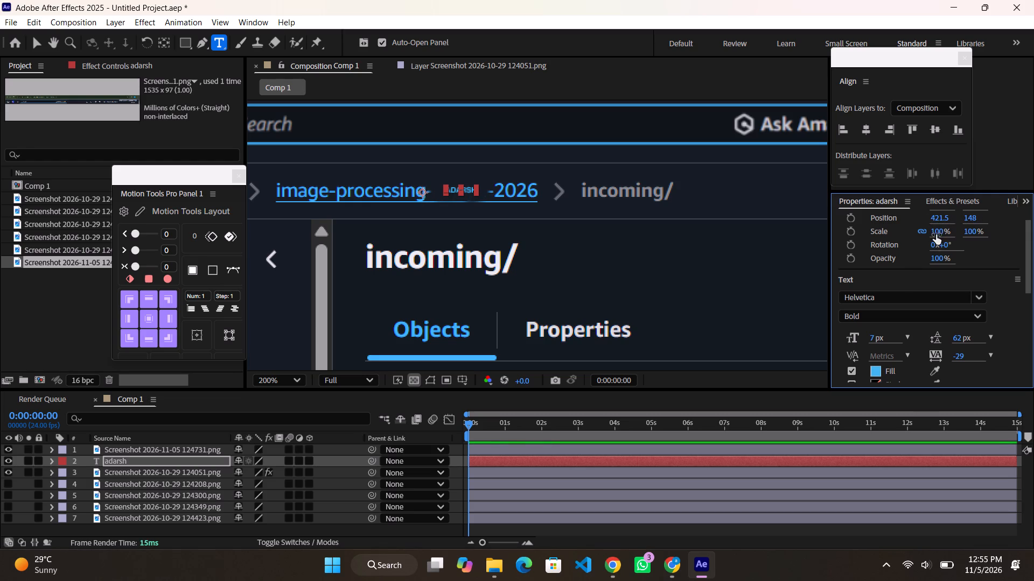
Scale the "adarsh" text layer to 181% and shift it left into the gap between "image-processing-" and "-2026".
left_click_drag(937, 235, 973, 231)
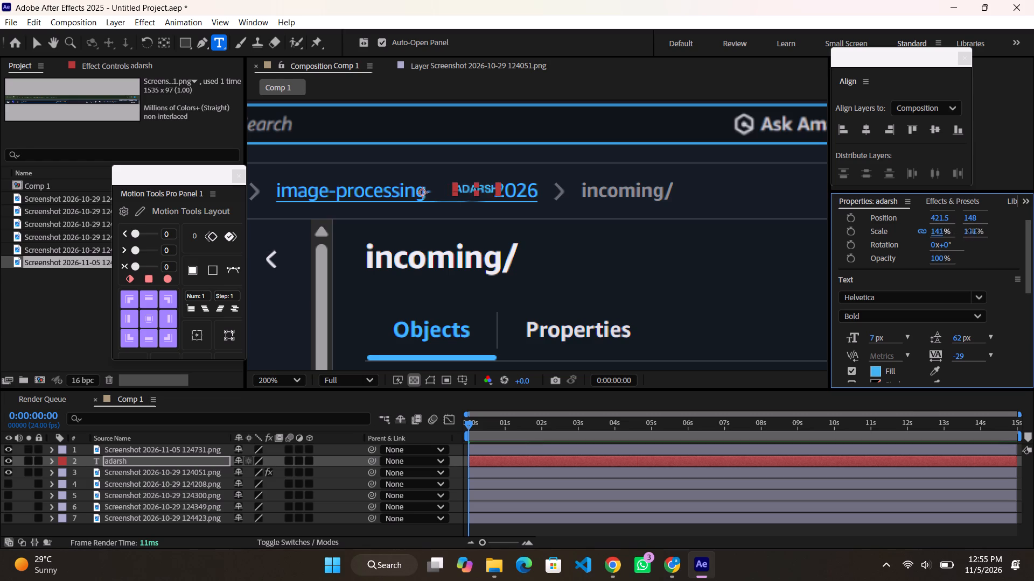
left_click_drag(973, 231, 987, 228)
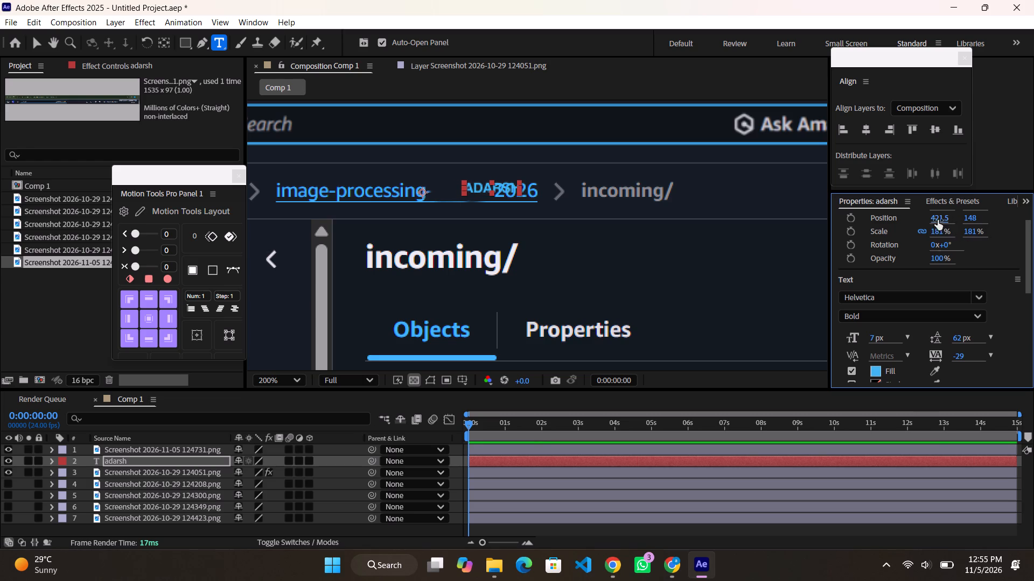
left_click_drag(938, 219, 920, 222)
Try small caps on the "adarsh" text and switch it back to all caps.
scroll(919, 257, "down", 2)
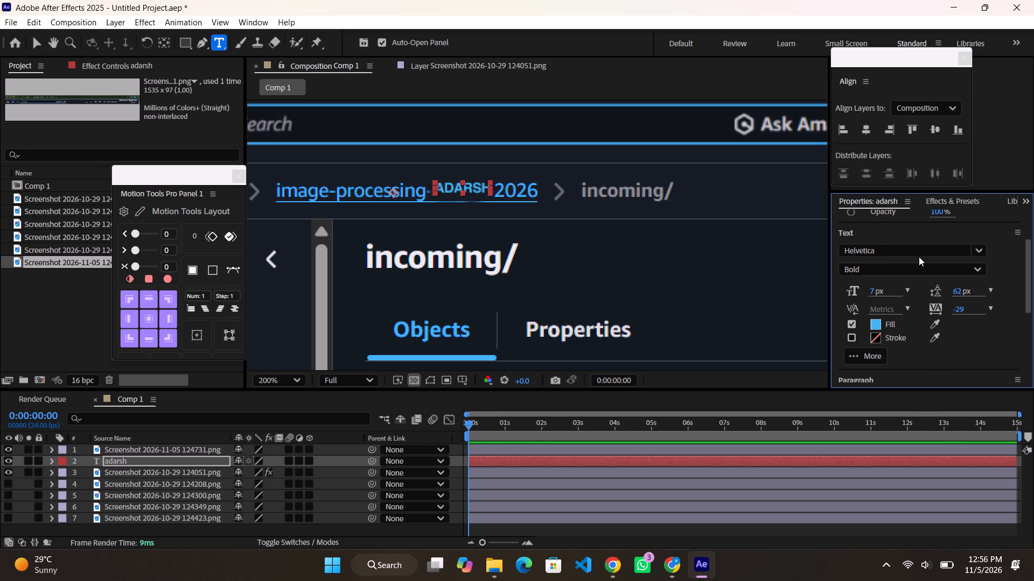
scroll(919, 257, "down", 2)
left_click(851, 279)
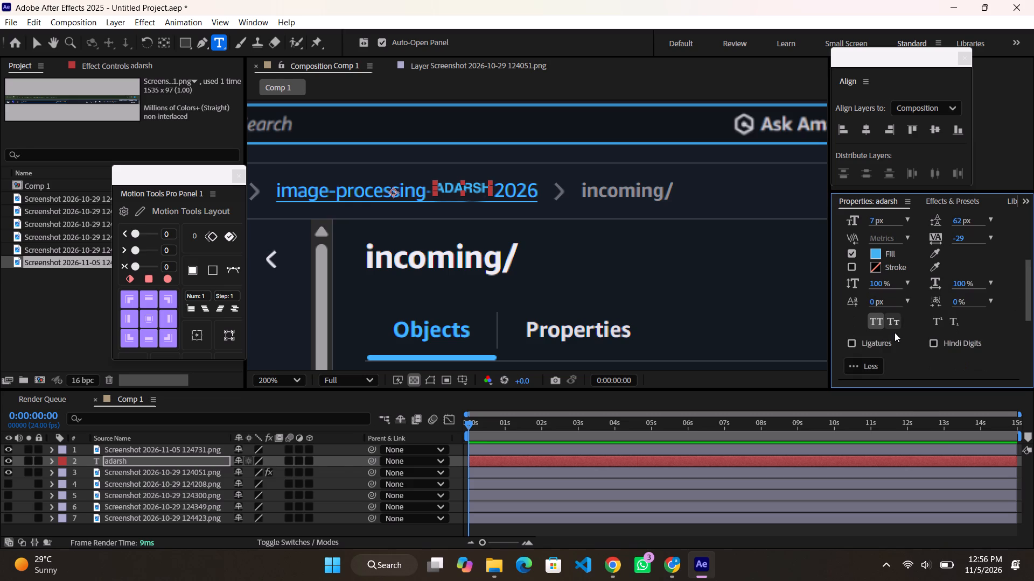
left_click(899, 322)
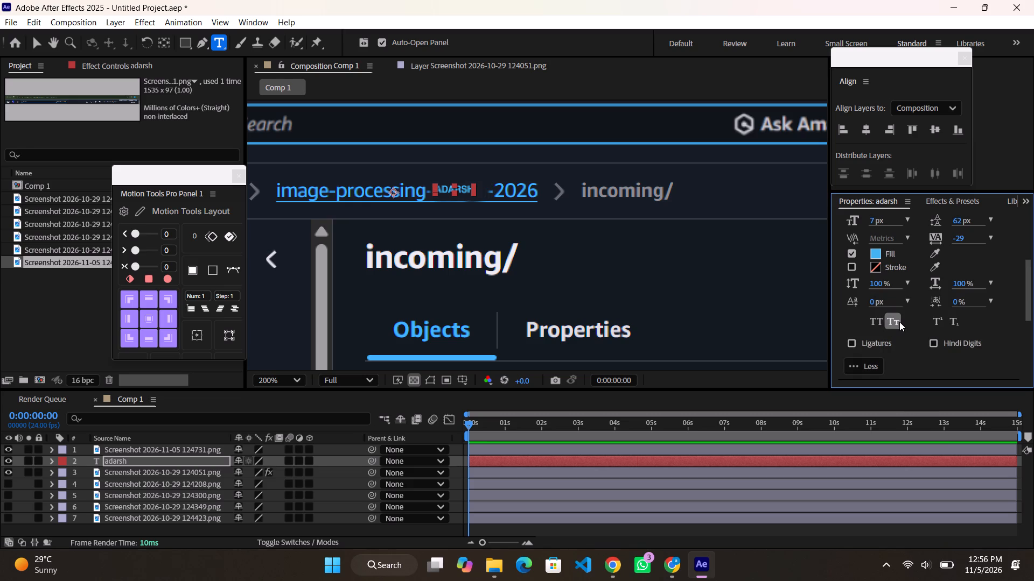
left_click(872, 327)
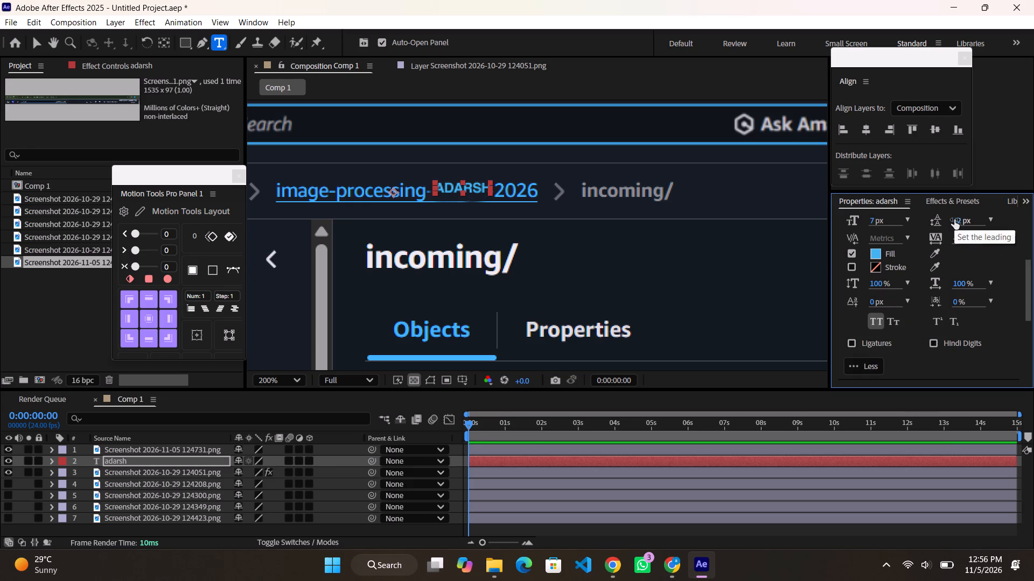
Clear the existing all-caps "adarsh" text from its layer in the bucket name gap.
triple_click(475, 187)
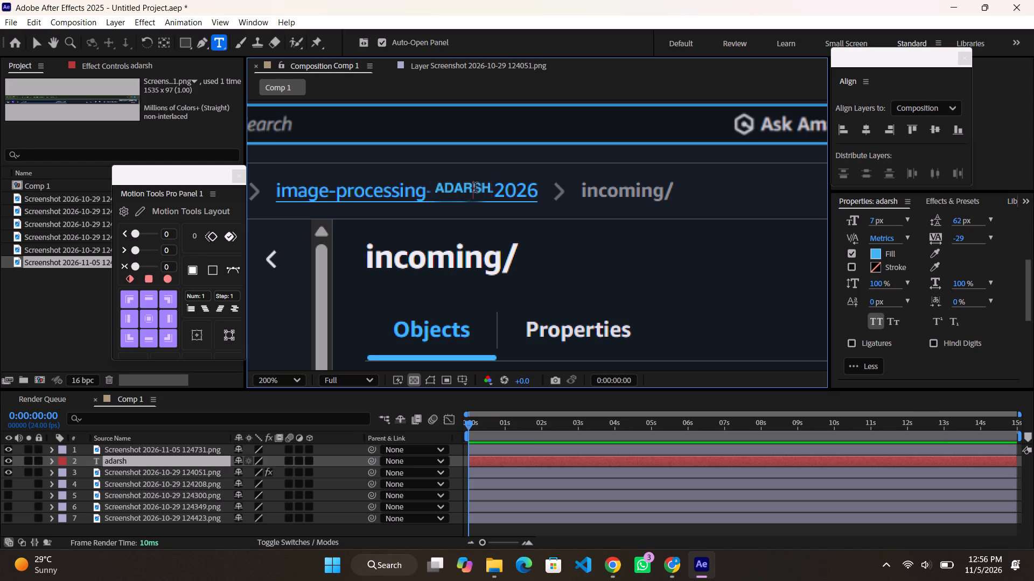
key("BackSpace")
type("ad")
key("BackSpace")
key("BackSpace")
key("BackSpace")
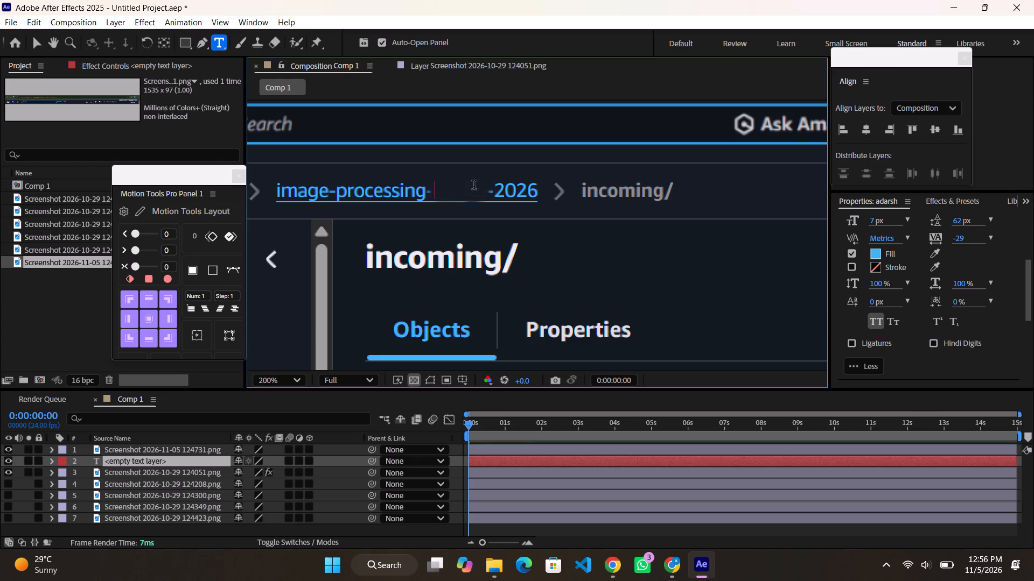
key("shift+a")
key("BackSpace")
Search the fonts for sans and serif faces and set the text font to MS Sans Serif.
scroll(912, 291, "up", 1)
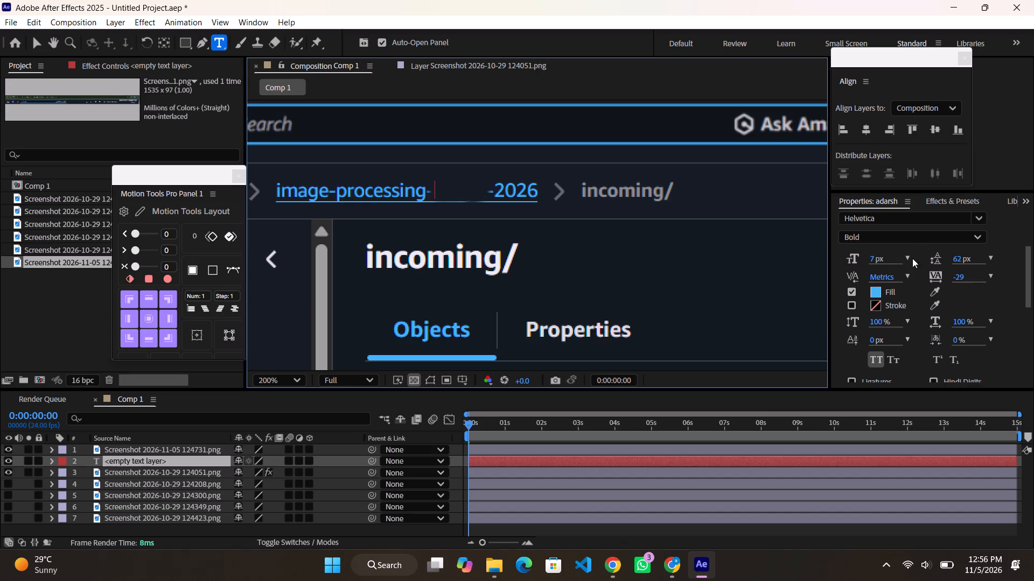
left_click(916, 221)
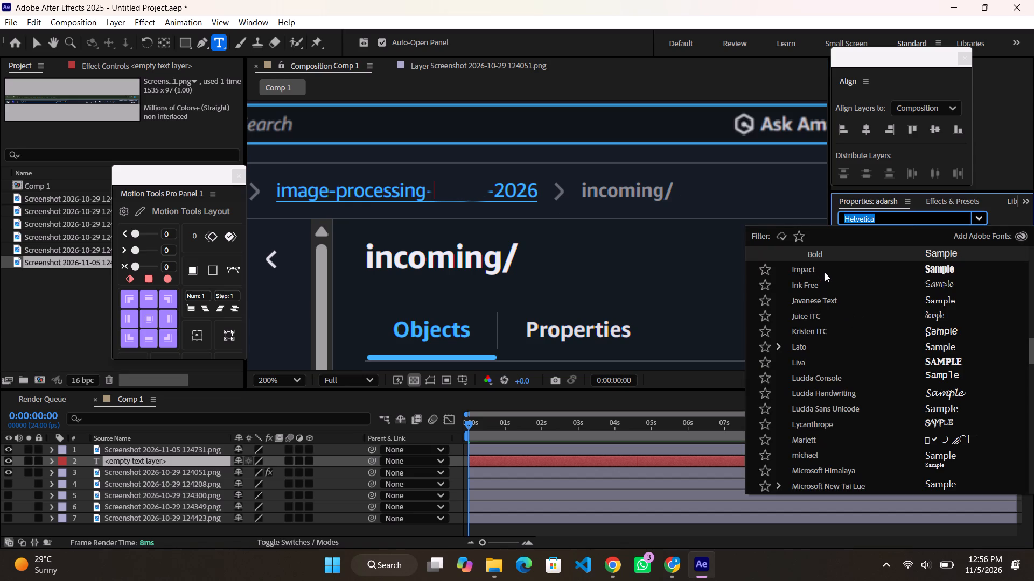
scroll(818, 313, "down", 1)
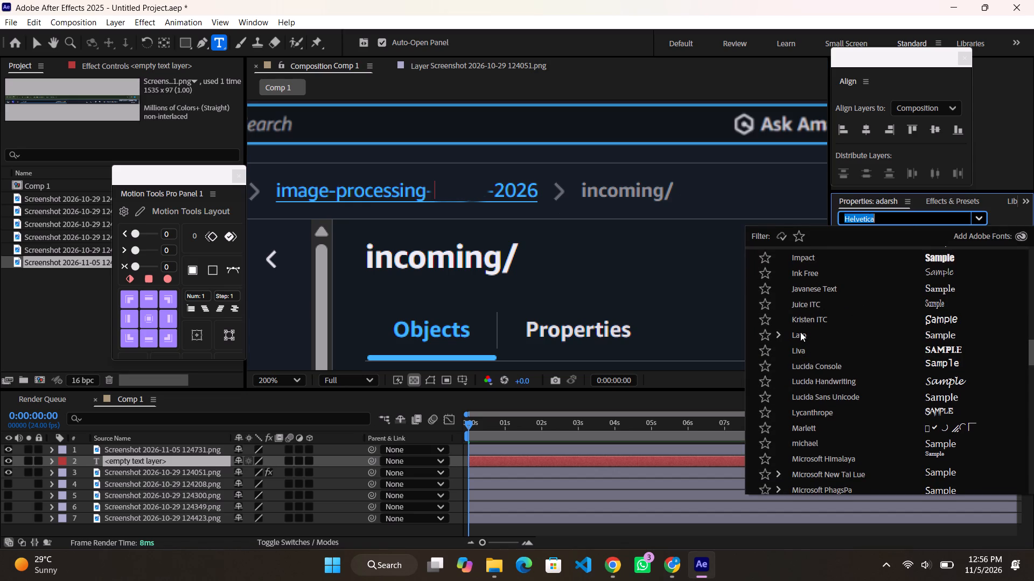
type("sans")
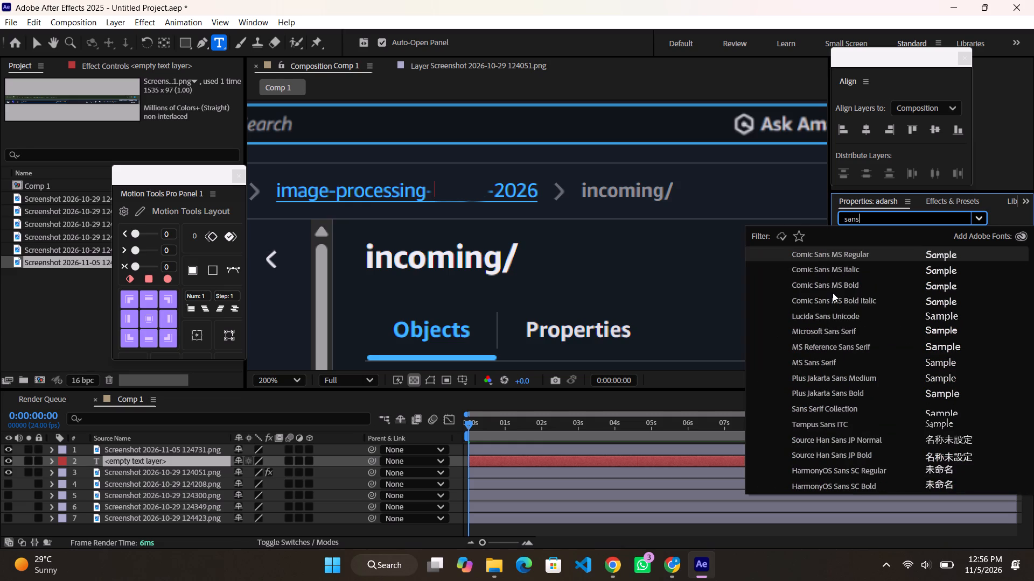
scroll(844, 318, "down", 2)
scroll(850, 414, "up", 2)
scroll(850, 414, "down", 2)
key("BackSpace")
key("BackSpace")
key("BackSpace")
key("BackSpace")
key("BackSpace")
type("seri")
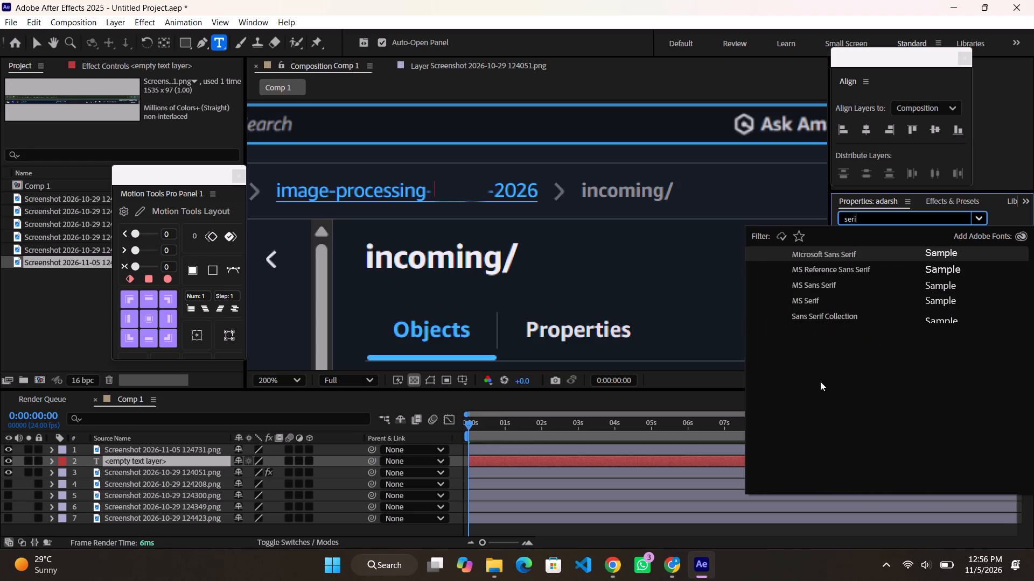
left_click(826, 288)
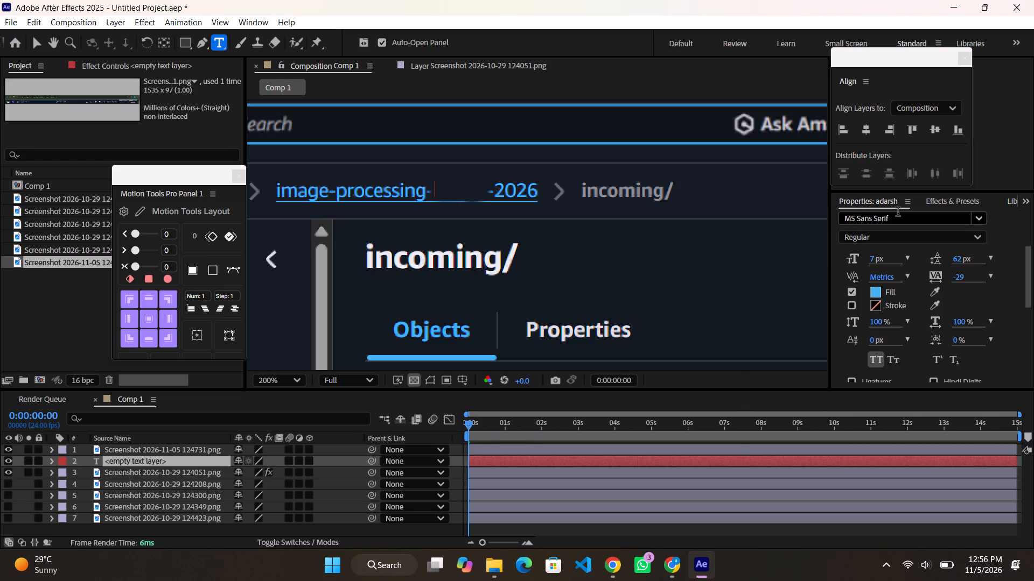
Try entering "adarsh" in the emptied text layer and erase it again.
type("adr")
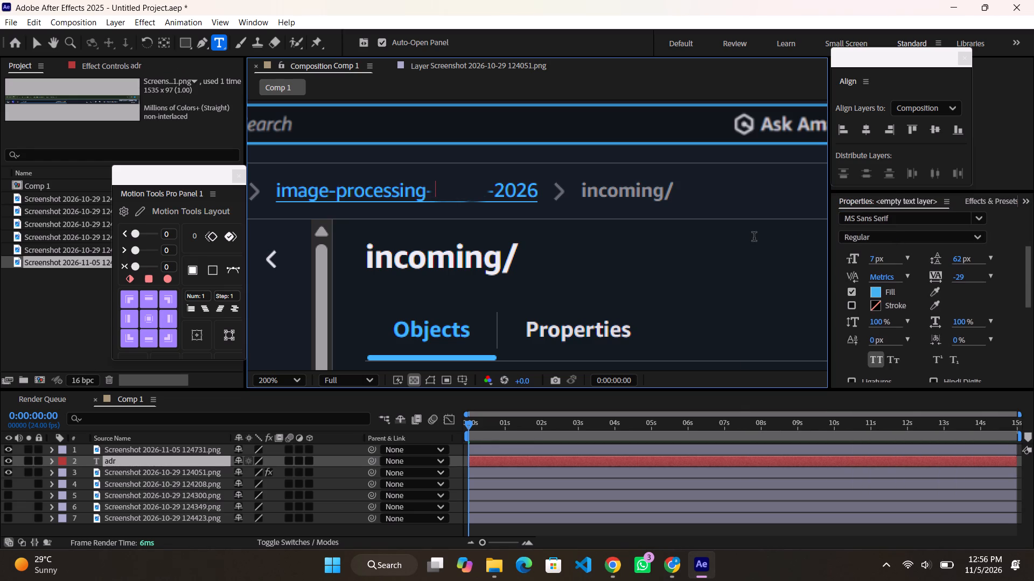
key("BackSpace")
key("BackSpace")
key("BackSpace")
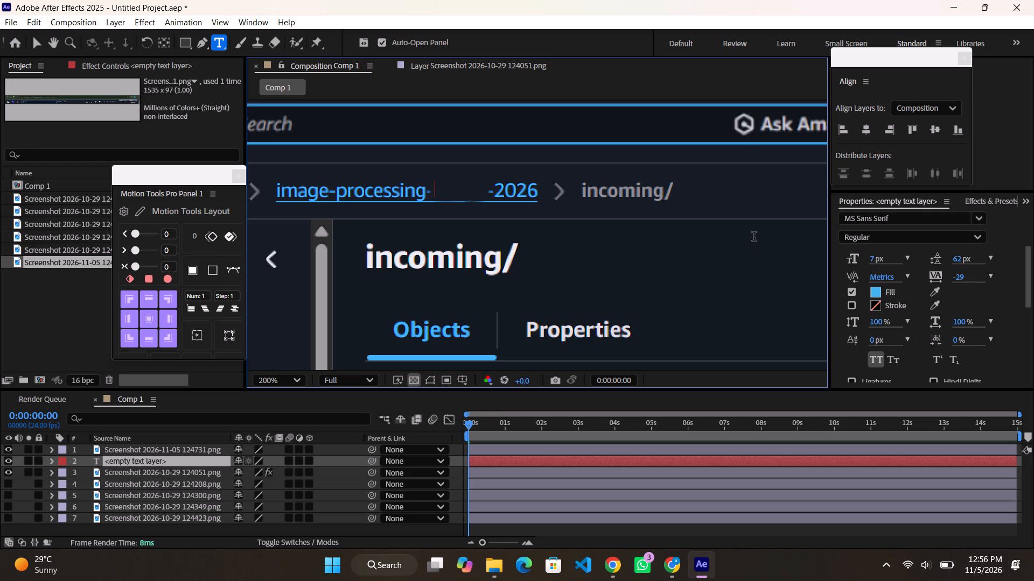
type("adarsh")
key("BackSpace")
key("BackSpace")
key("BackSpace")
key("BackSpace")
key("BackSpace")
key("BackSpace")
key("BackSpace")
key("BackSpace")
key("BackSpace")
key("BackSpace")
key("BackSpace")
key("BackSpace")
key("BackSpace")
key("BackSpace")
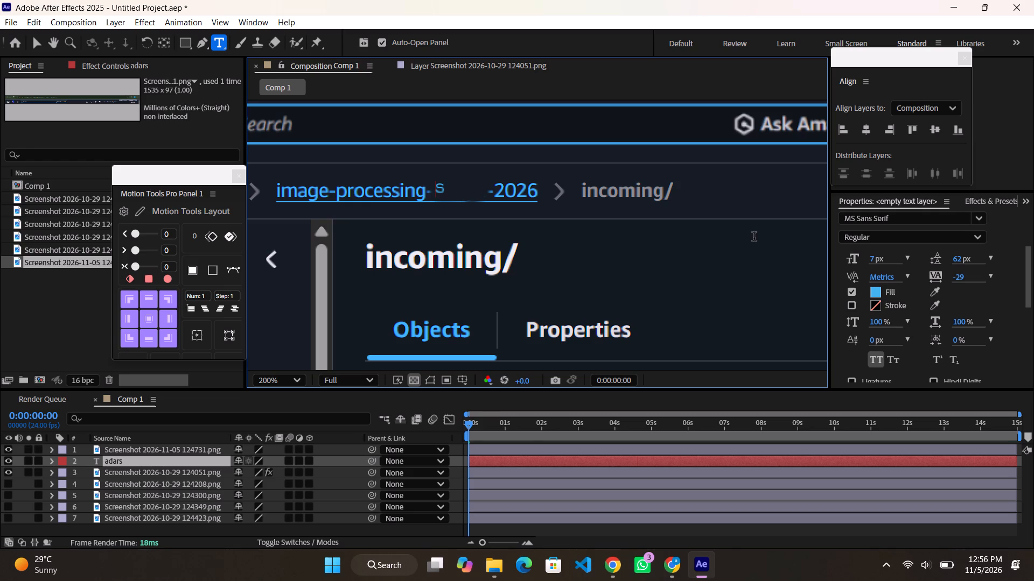
Delete the empty text layer from Comp 1.
left_click(591, 488)
left_click(595, 465)
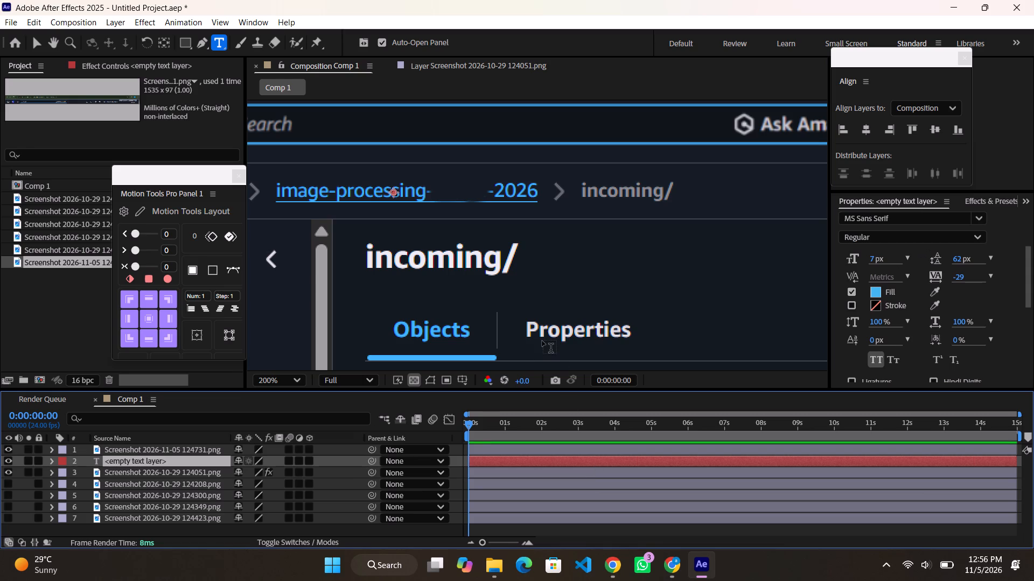
type("adar")
key("BackSpace")
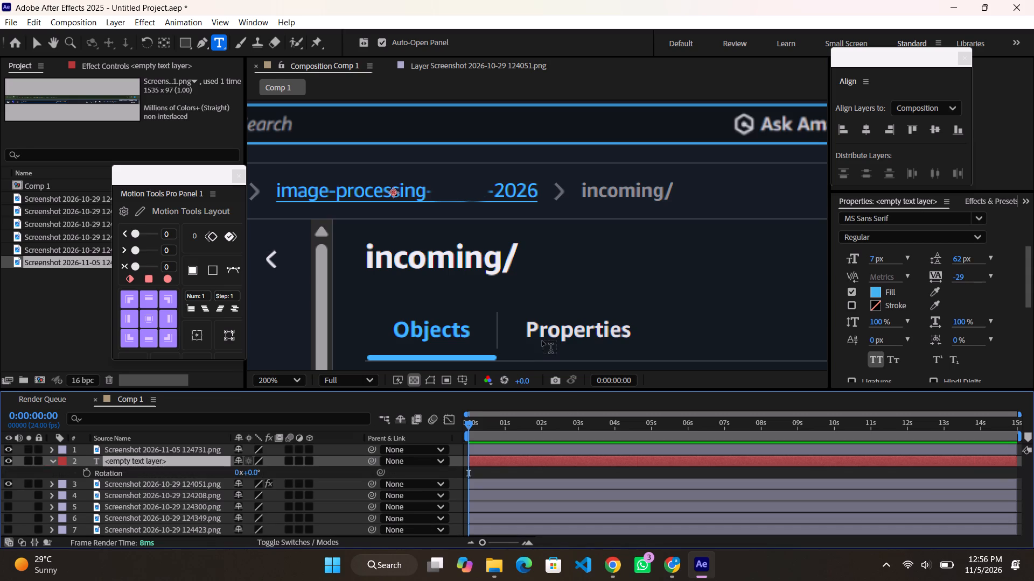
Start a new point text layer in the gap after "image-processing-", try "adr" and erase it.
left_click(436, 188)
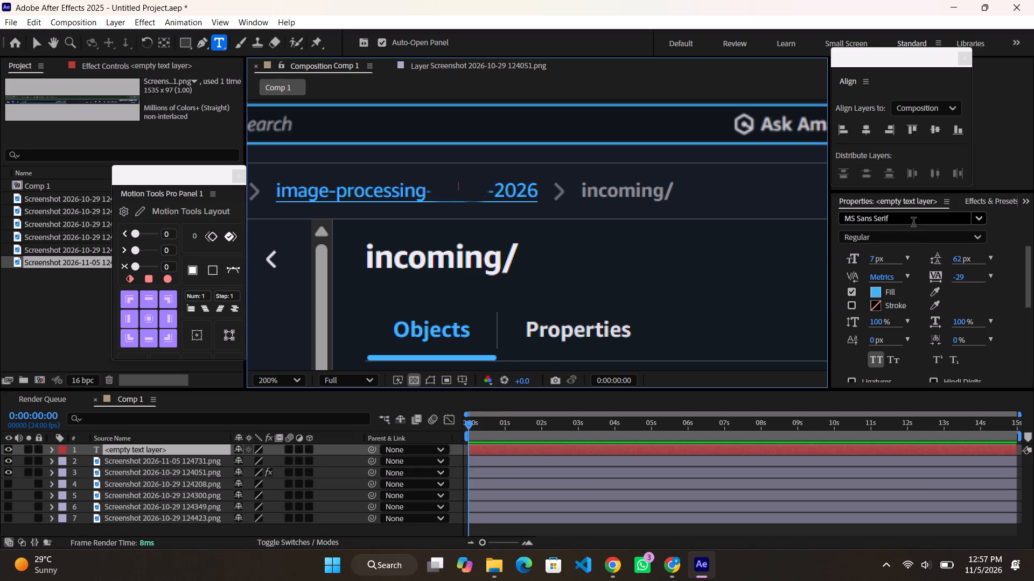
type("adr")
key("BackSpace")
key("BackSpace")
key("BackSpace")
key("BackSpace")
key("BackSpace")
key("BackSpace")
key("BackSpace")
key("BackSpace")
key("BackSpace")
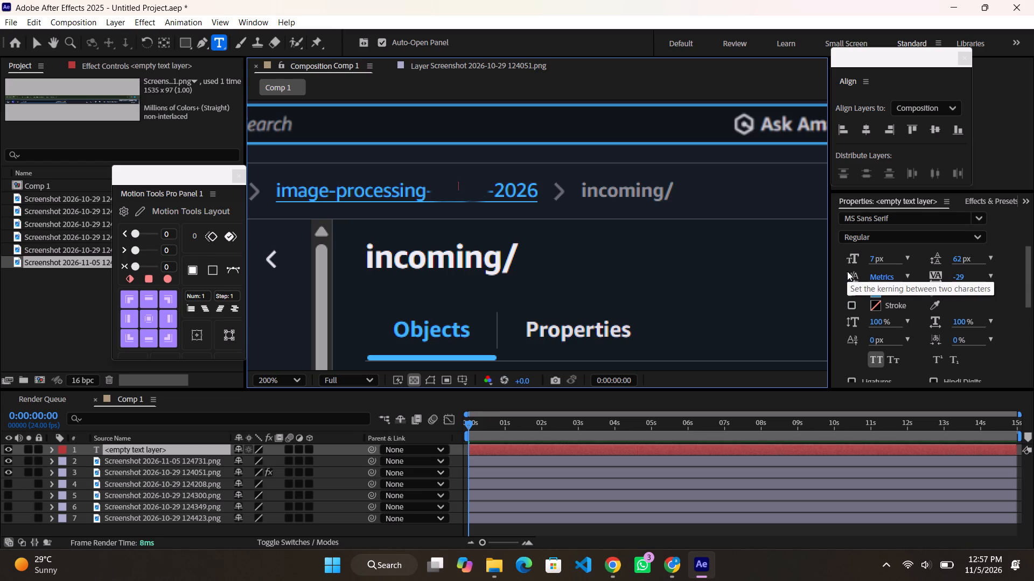
Turn off all caps for the new text.
scroll(905, 329, "down", 1)
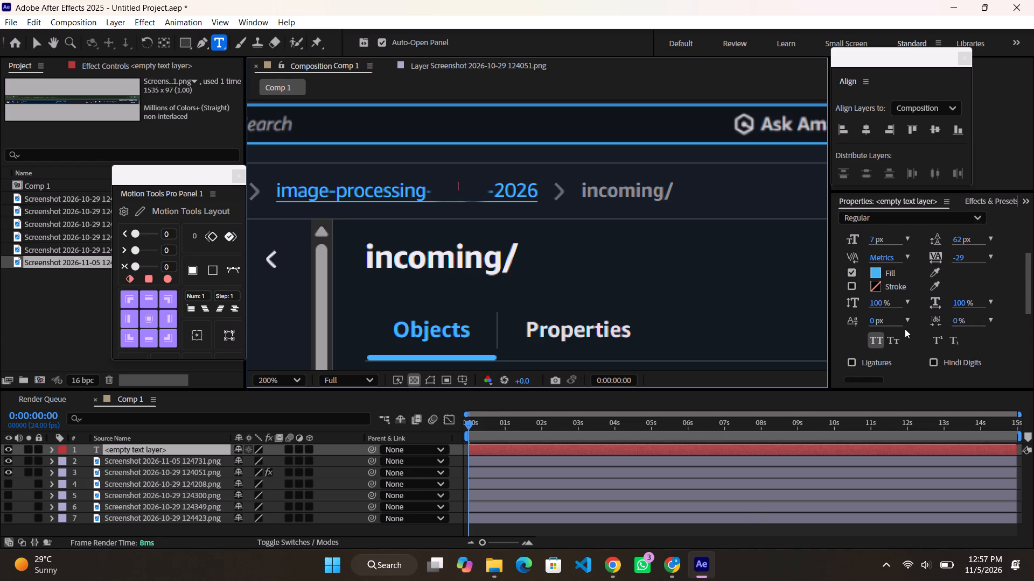
left_click(876, 340)
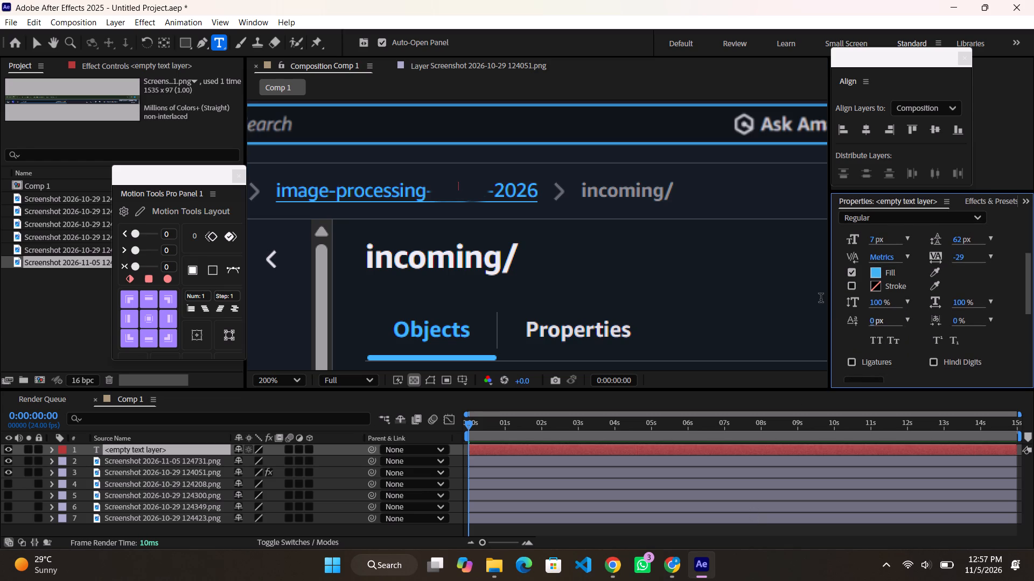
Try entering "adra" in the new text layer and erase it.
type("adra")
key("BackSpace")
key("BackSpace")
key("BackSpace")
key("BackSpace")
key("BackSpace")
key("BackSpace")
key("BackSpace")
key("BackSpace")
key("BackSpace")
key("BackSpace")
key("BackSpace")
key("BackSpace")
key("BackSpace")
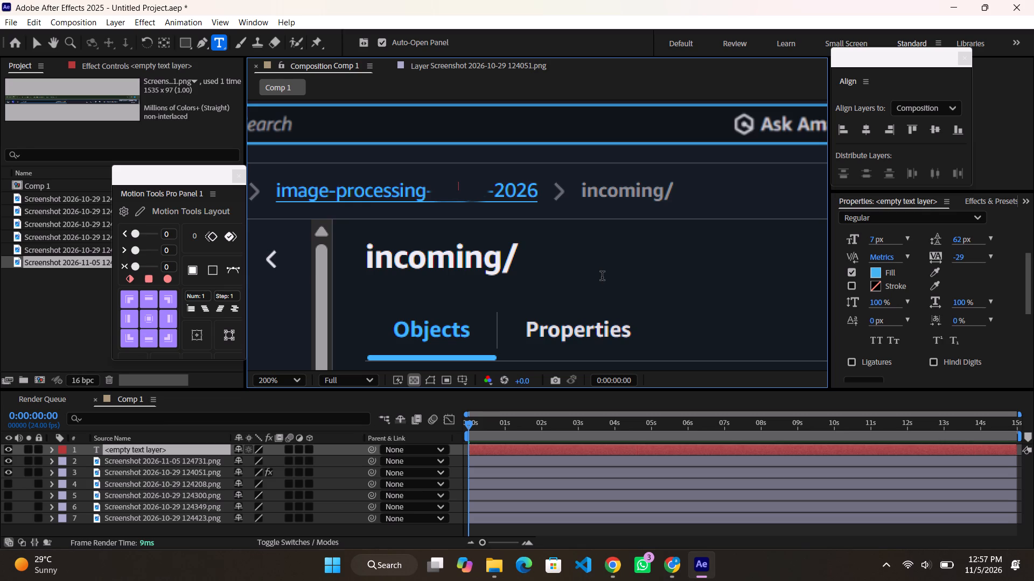
Switch the paragraph option beside the text-direction setting to its second alternative.
scroll(937, 235, "up", 2)
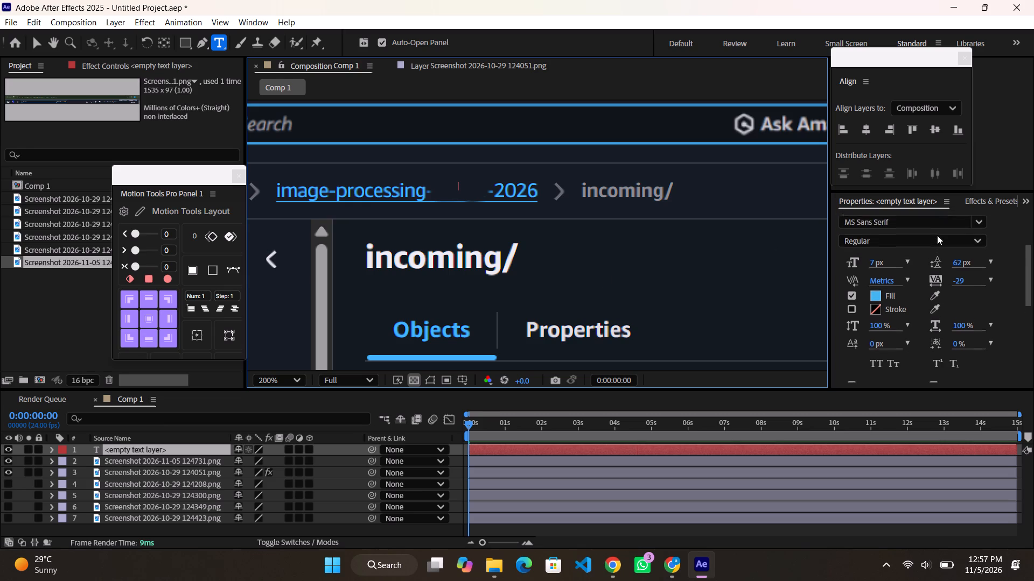
scroll(937, 235, "up", 5)
scroll(937, 235, "down", 2)
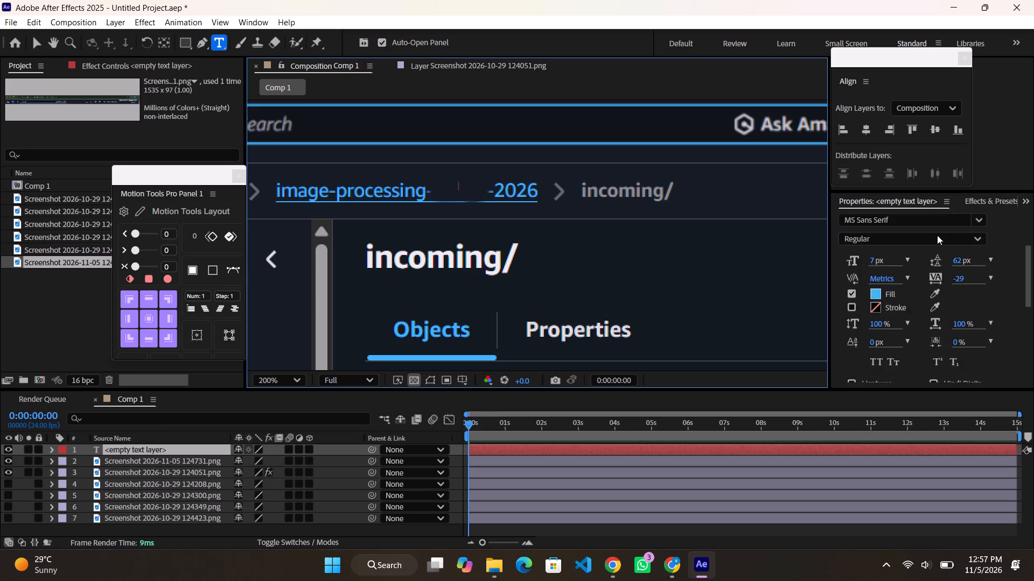
scroll(937, 235, "down", 4)
scroll(895, 296, "down", 1)
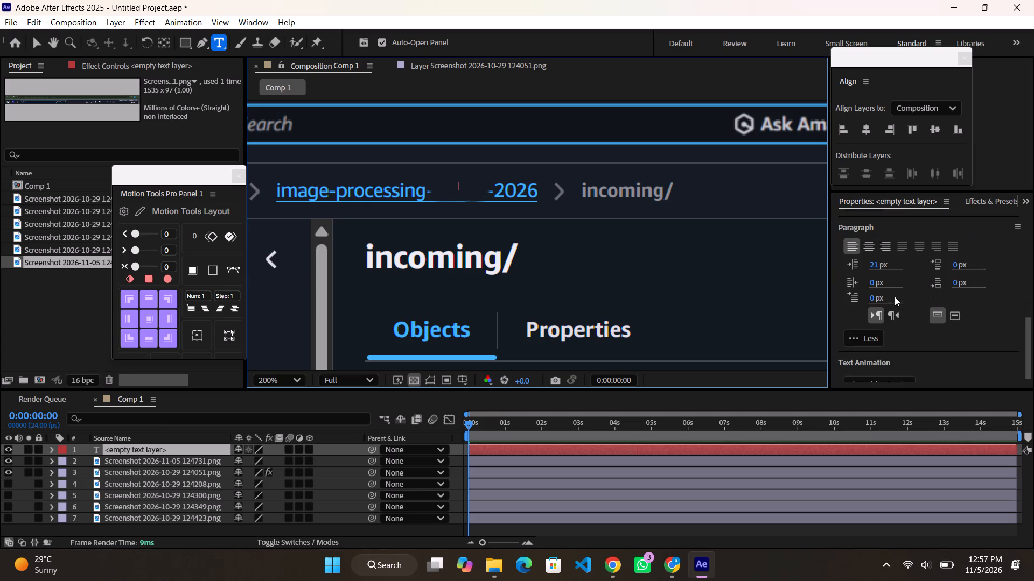
scroll(895, 296, "down", 1)
left_click(953, 308)
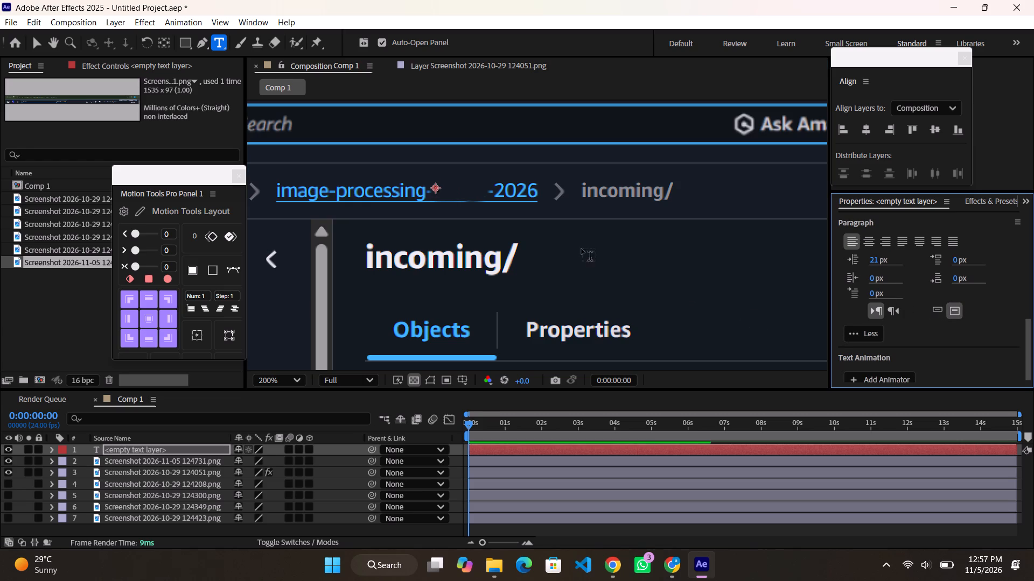
Delete the empty point text layer above the screenshot layers.
key("a")
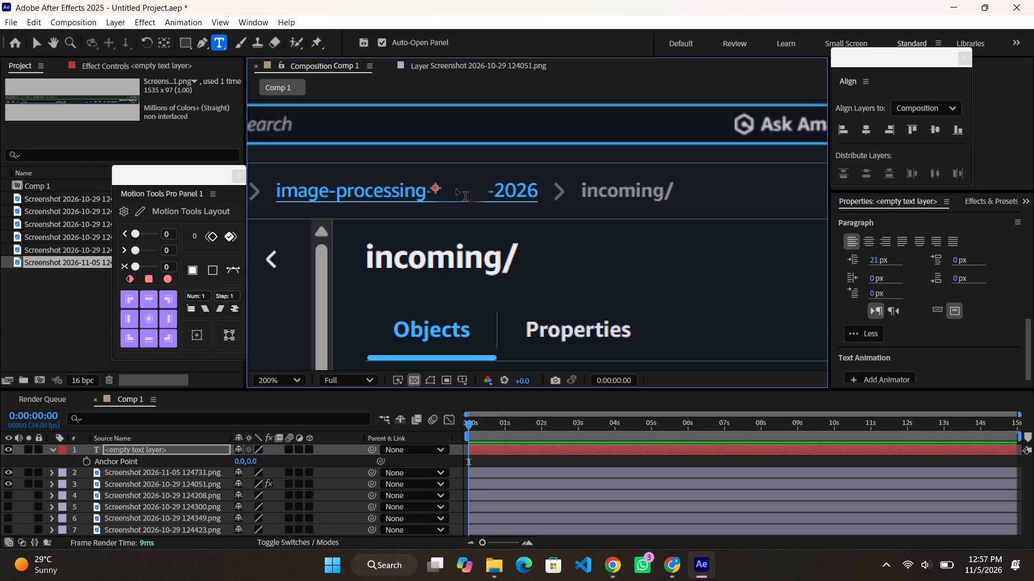
left_click(501, 452)
key("BackSpace")
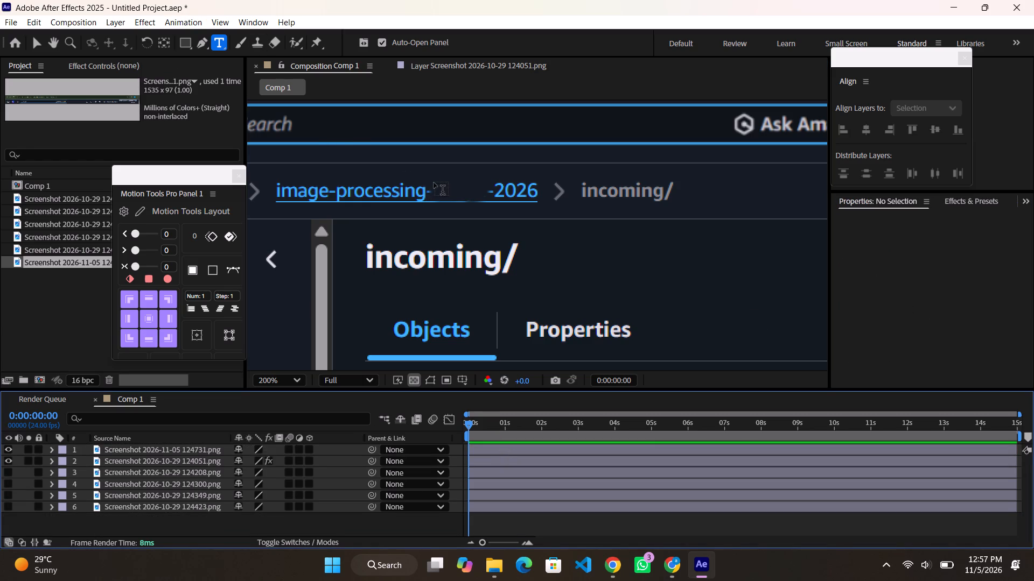
Draw a paragraph text box in the gap between "image-processing-" and "-2026" and enter "adarsh" in it.
left_click_drag(434, 183, 487, 199)
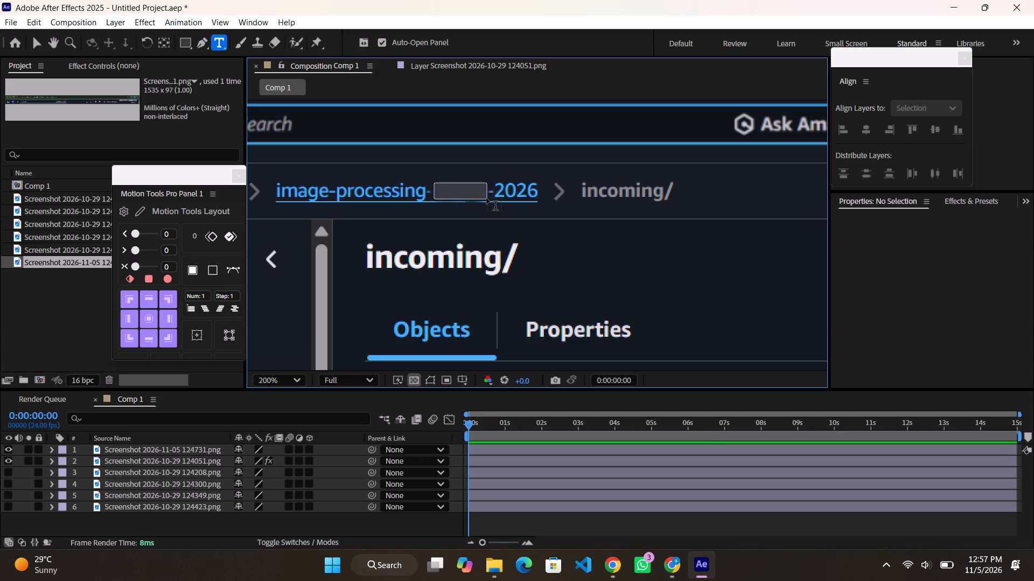
left_click_drag(487, 199, 487, 199)
type("ad")
type("arsh")
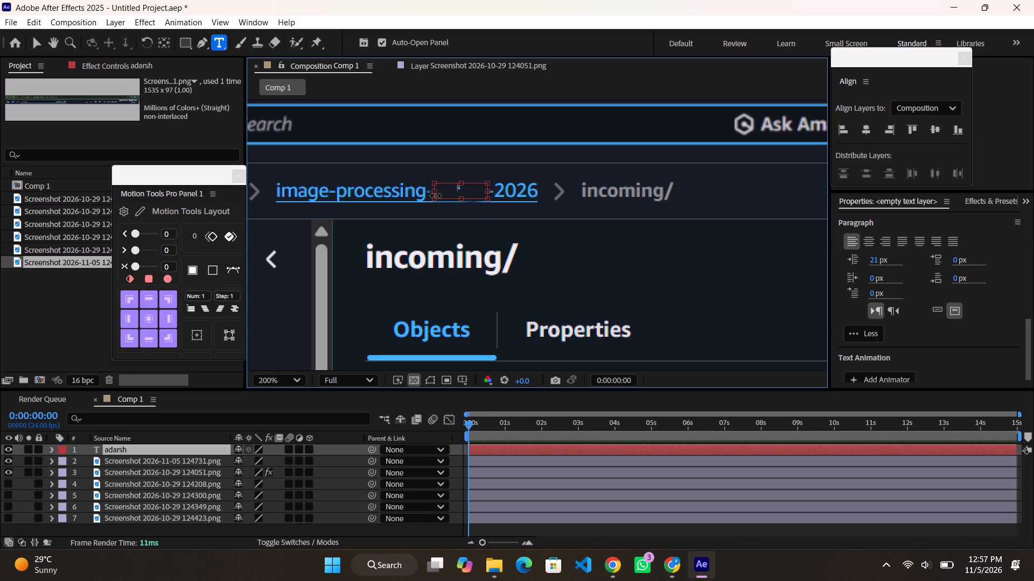
key("Return")
key("BackSpace")
Adjust the width of the "adarsh" text box to fit the gap before "-2026".
left_click_drag(490, 193, 584, 190)
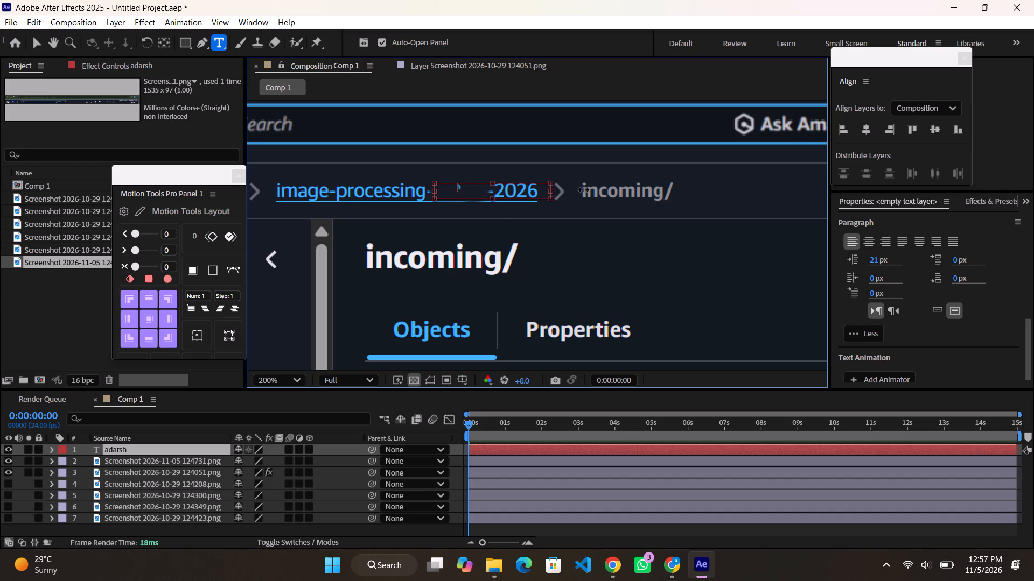
left_click_drag(584, 190, 488, 200)
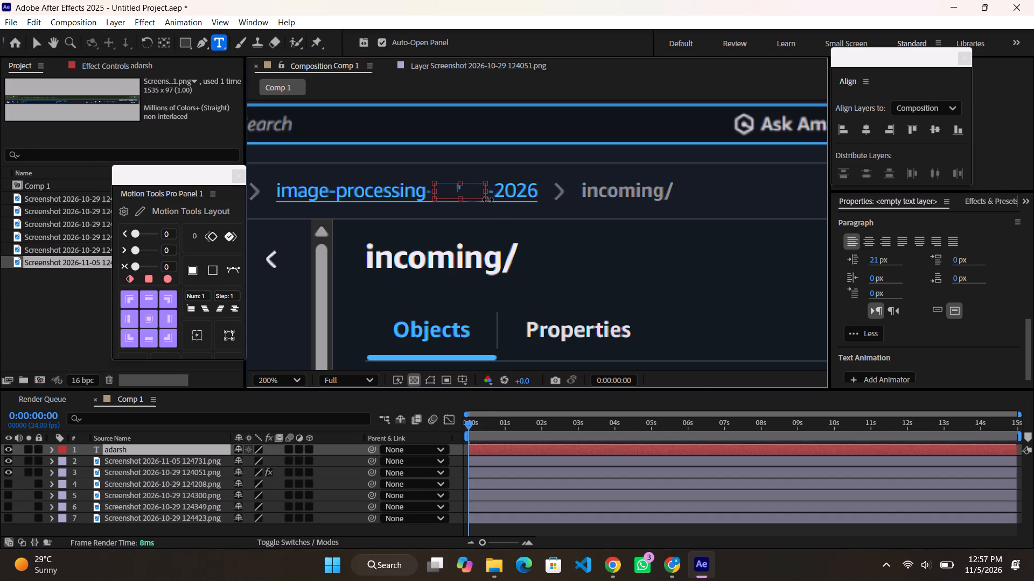
left_click_drag(488, 200, 488, 200)
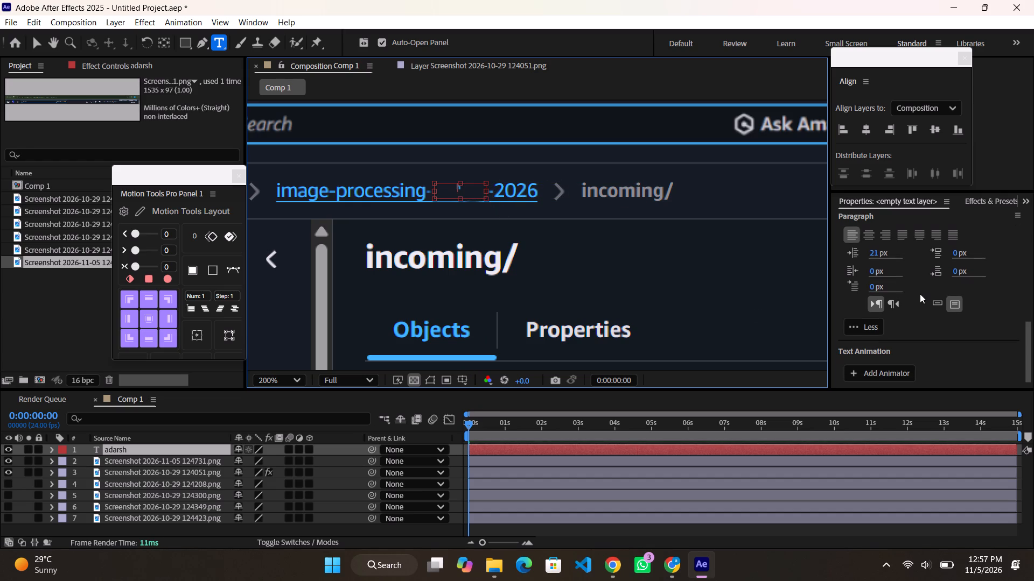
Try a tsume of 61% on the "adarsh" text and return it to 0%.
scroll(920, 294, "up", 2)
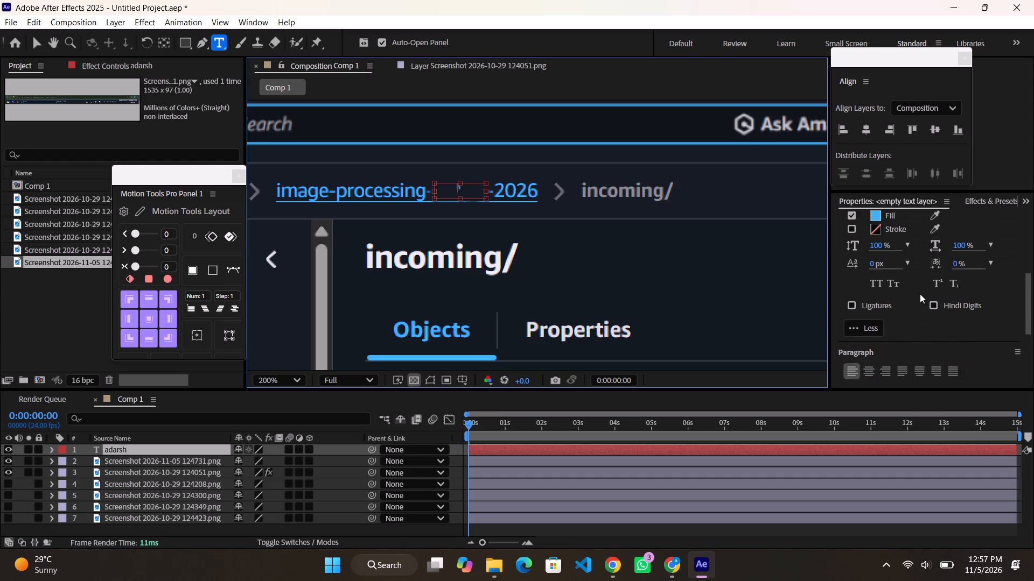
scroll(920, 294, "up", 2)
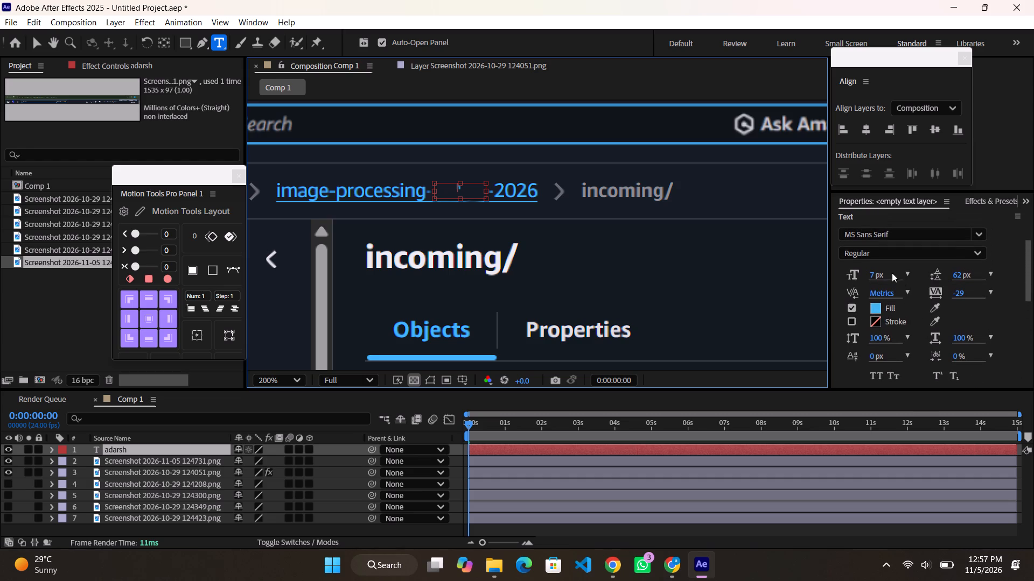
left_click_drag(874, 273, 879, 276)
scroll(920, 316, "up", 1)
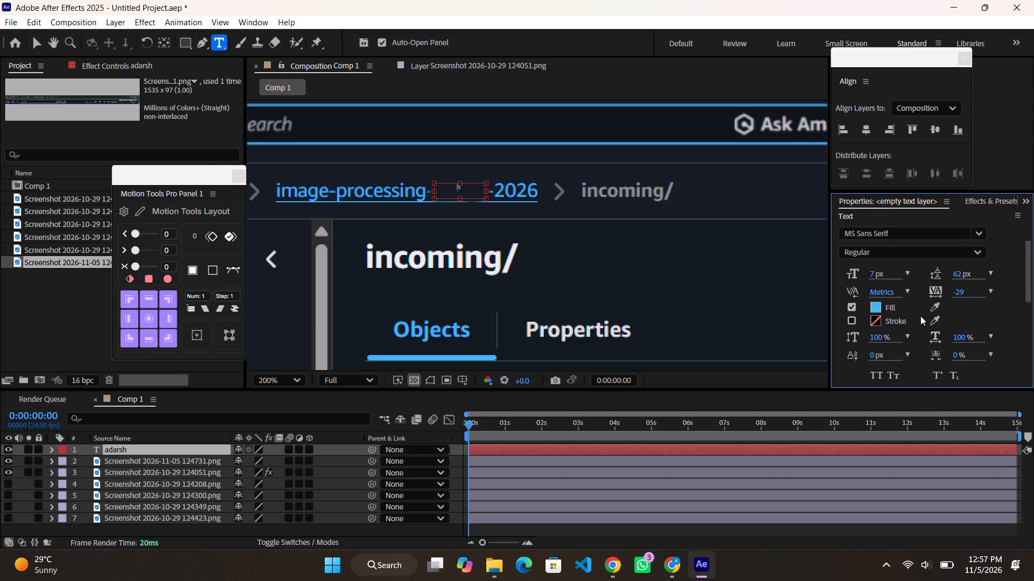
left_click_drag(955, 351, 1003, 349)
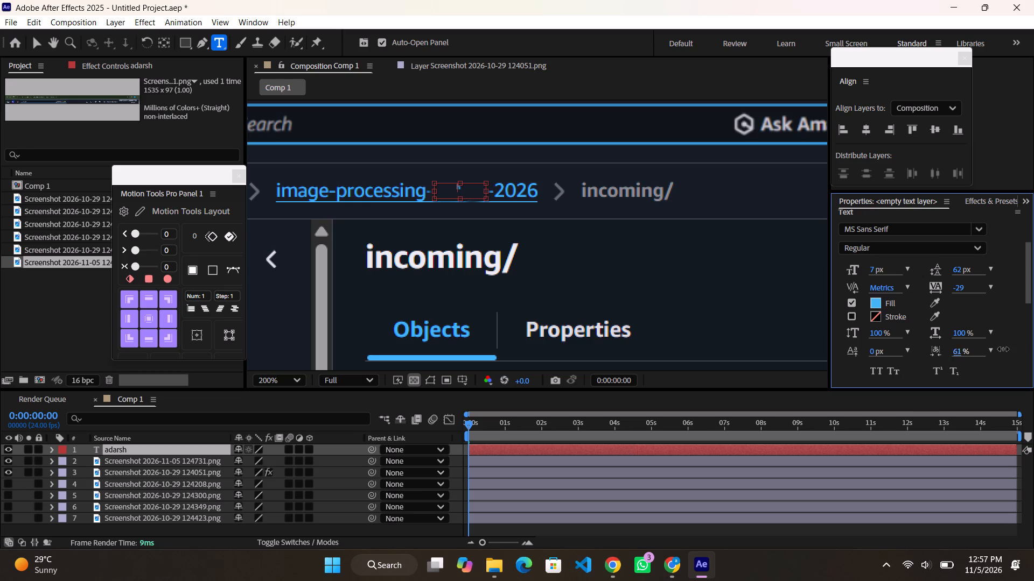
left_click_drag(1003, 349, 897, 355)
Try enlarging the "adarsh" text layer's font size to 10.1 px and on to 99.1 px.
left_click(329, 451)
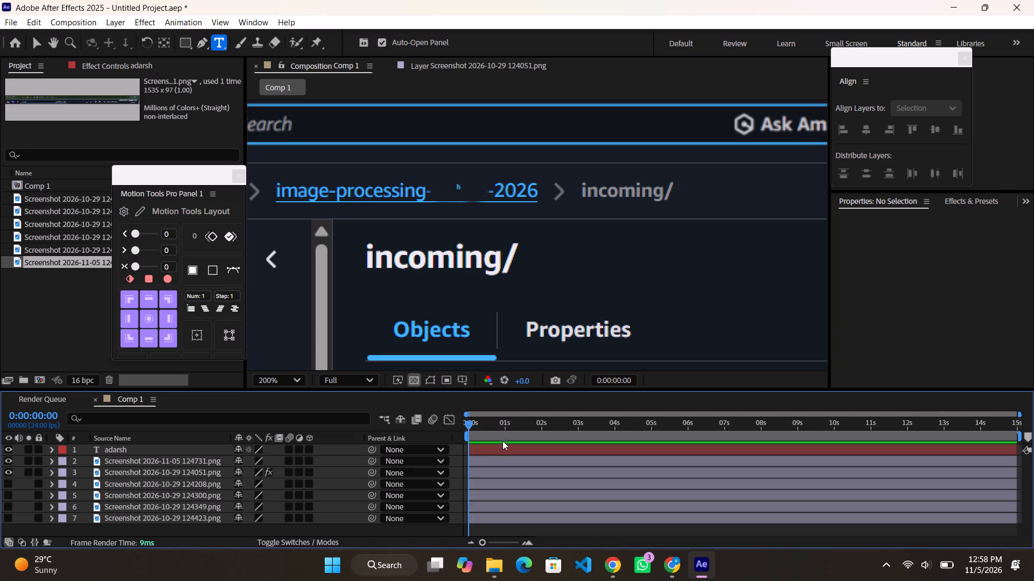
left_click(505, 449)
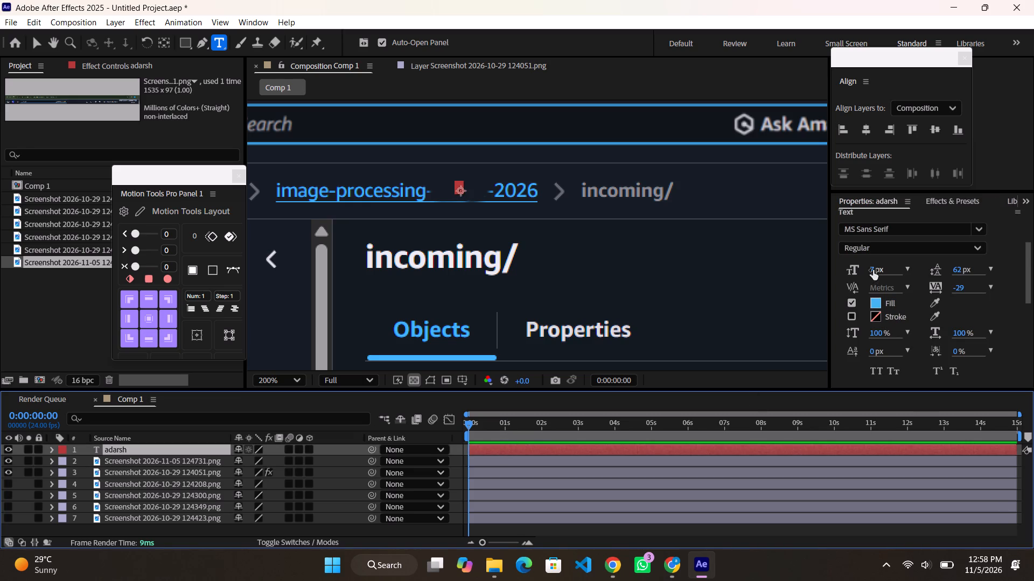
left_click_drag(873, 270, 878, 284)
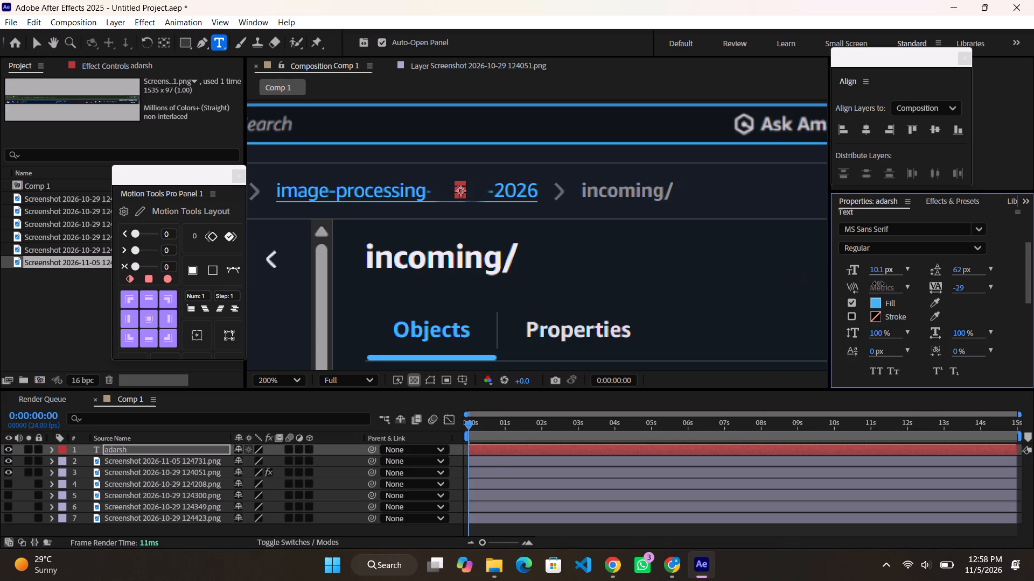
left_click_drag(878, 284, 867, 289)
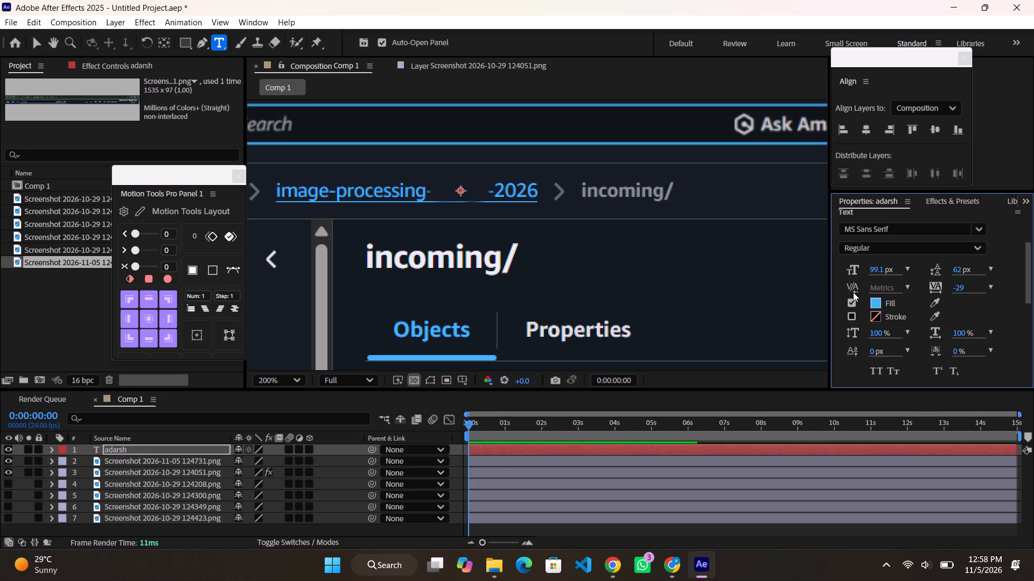
Delete the "adarsh" text layer above the screenshot layers.
left_click(558, 450)
key("BackSpace")
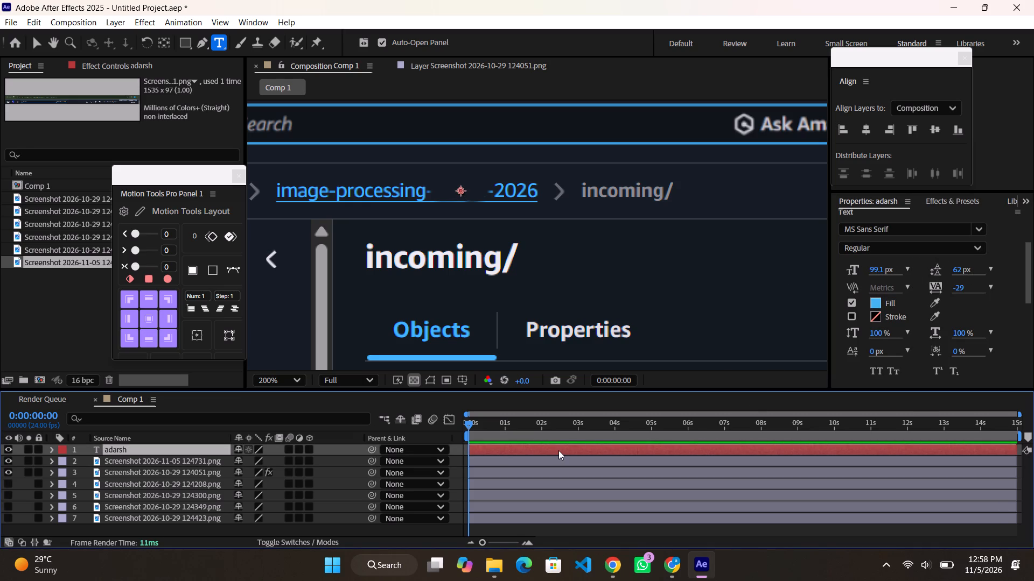
left_click(572, 522)
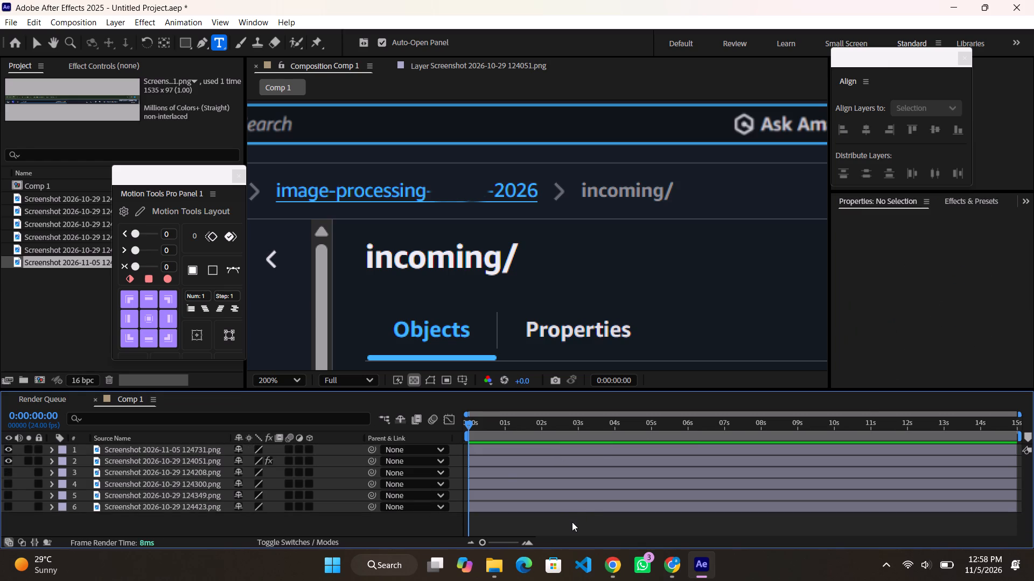
Draw a new paragraph text box in the gap between "image-processing-" and "-2026".
left_click_drag(436, 185, 485, 200)
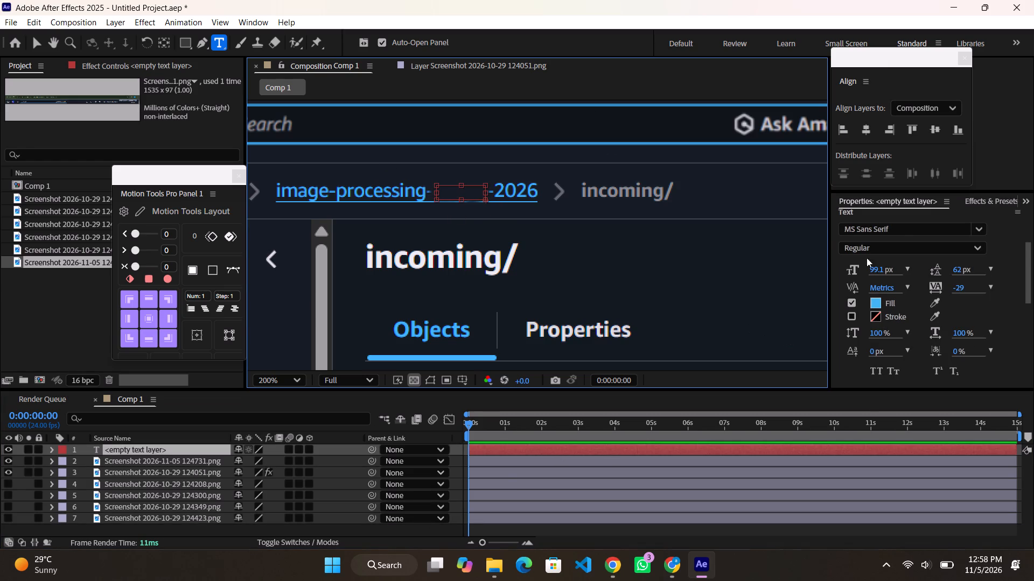
left_click(904, 253)
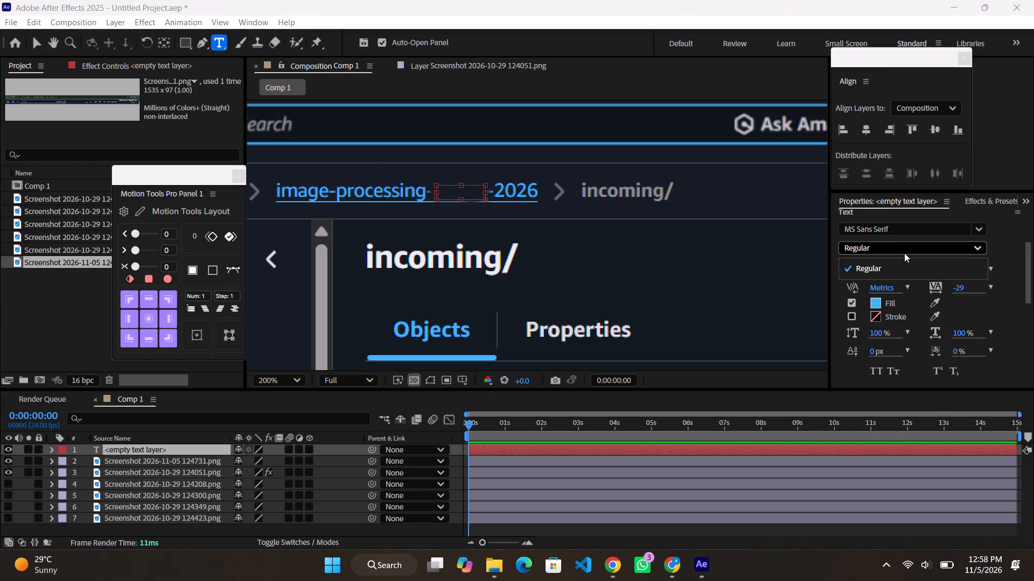
left_click(904, 253)
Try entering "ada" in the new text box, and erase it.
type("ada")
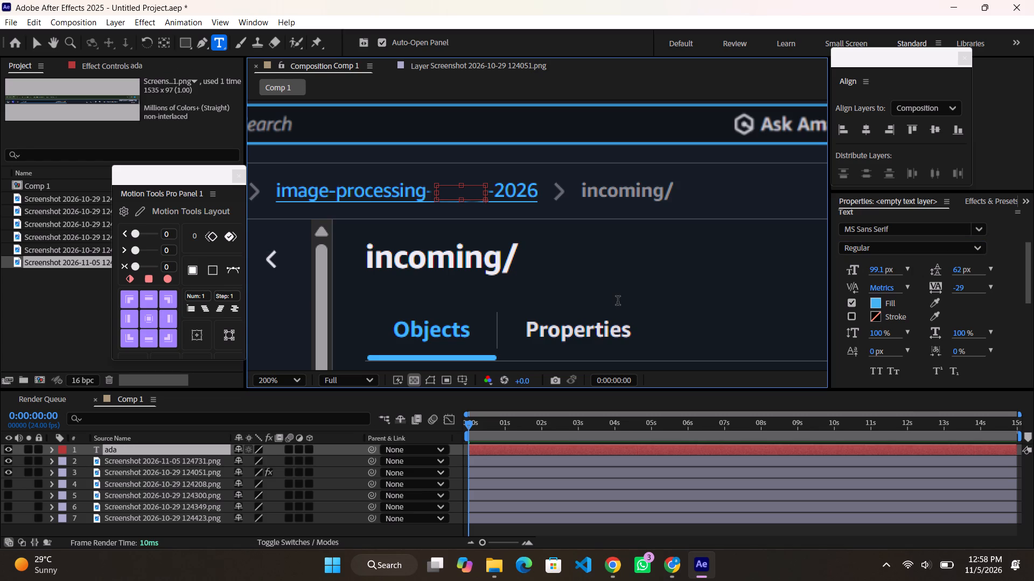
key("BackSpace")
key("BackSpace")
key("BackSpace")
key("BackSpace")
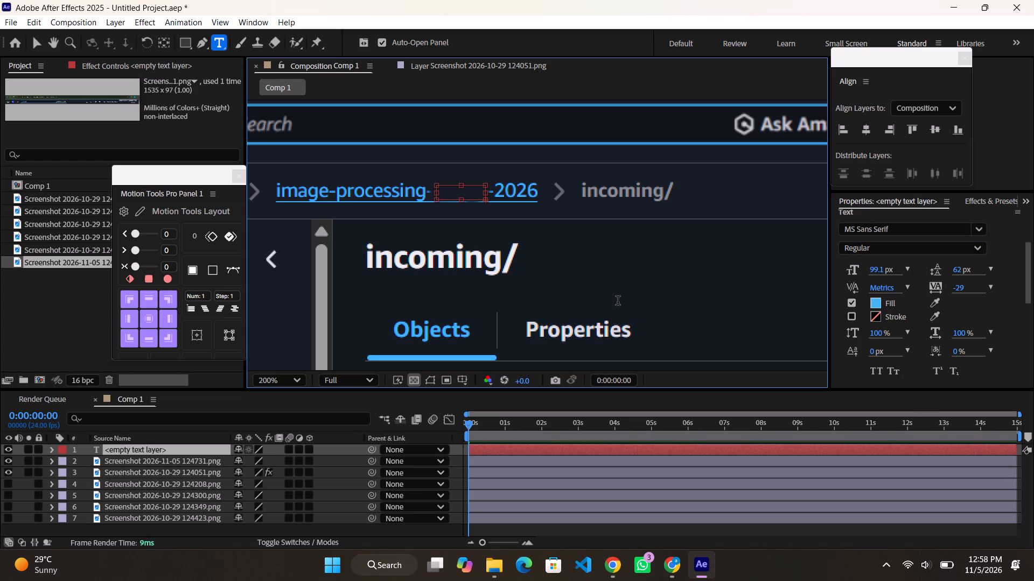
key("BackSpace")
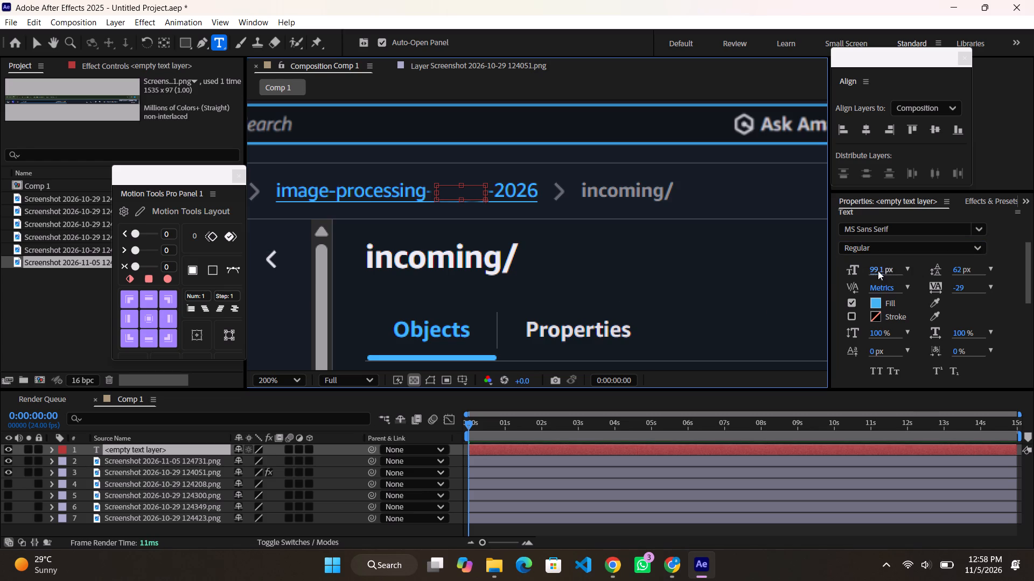
Set the new text box's font size to 7 px.
left_click(878, 271)
key("7")
key("Return")
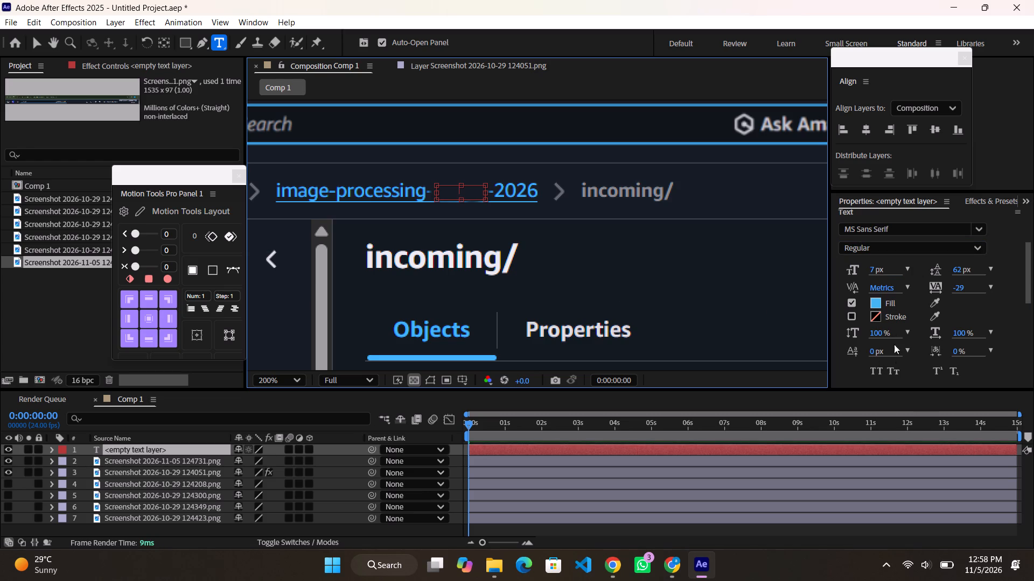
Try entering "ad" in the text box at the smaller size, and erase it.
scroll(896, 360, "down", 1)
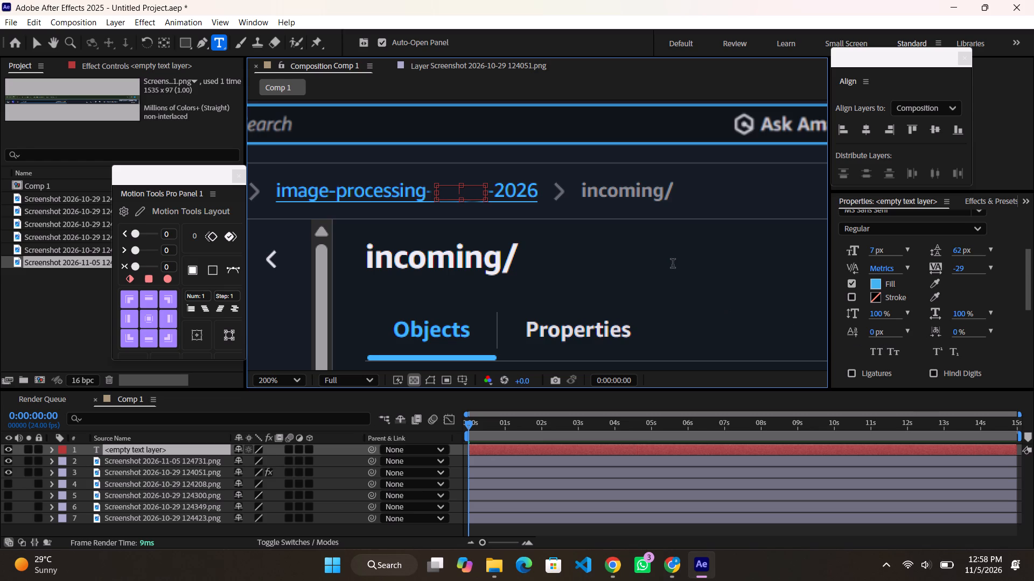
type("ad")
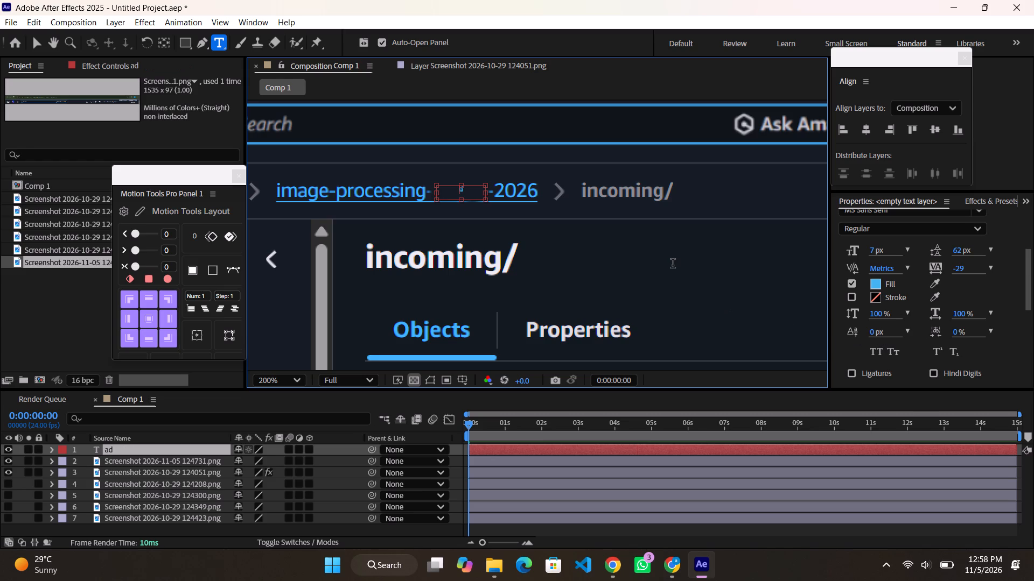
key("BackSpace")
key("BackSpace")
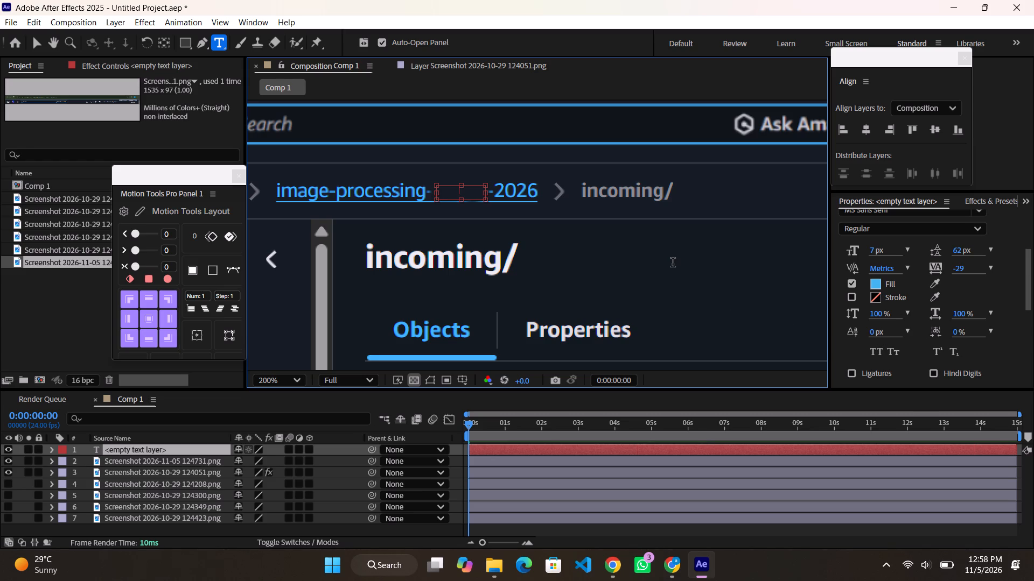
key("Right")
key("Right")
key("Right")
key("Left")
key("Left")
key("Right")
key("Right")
Set the text box's paragraph direction to right-to-left.
scroll(939, 318, "down", 3)
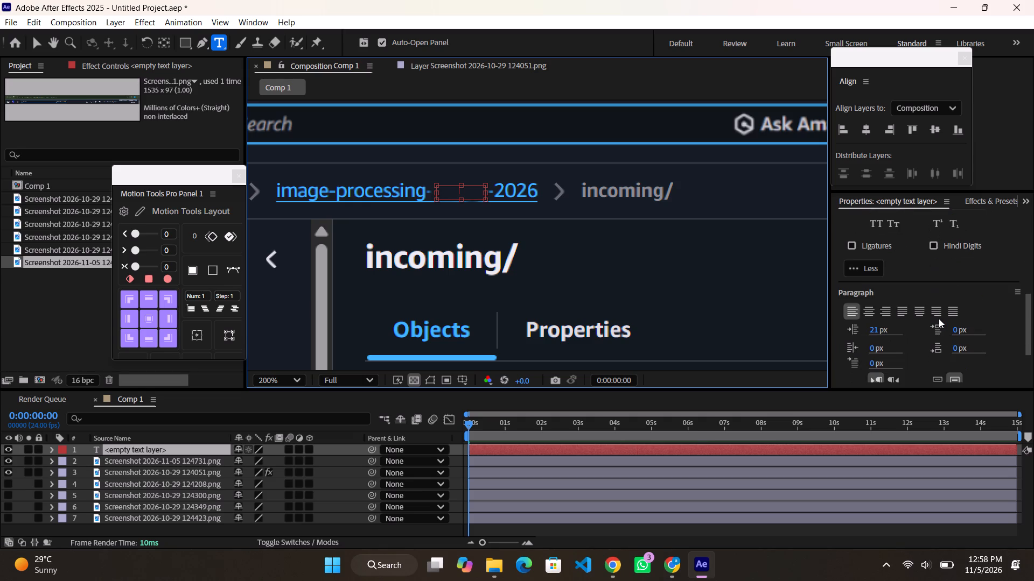
scroll(939, 318, "down", 1)
scroll(882, 309, "down", 2)
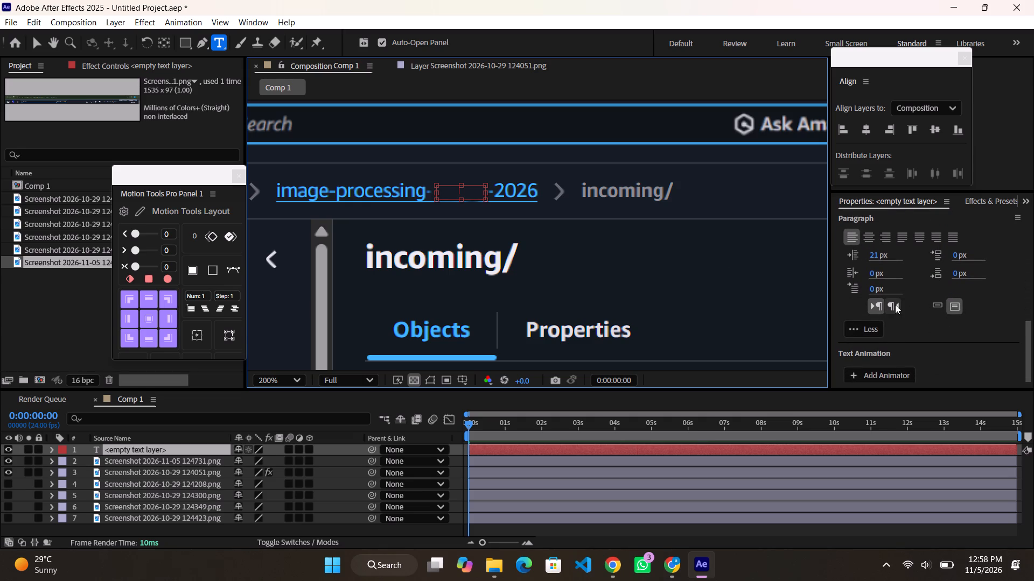
left_click(895, 304)
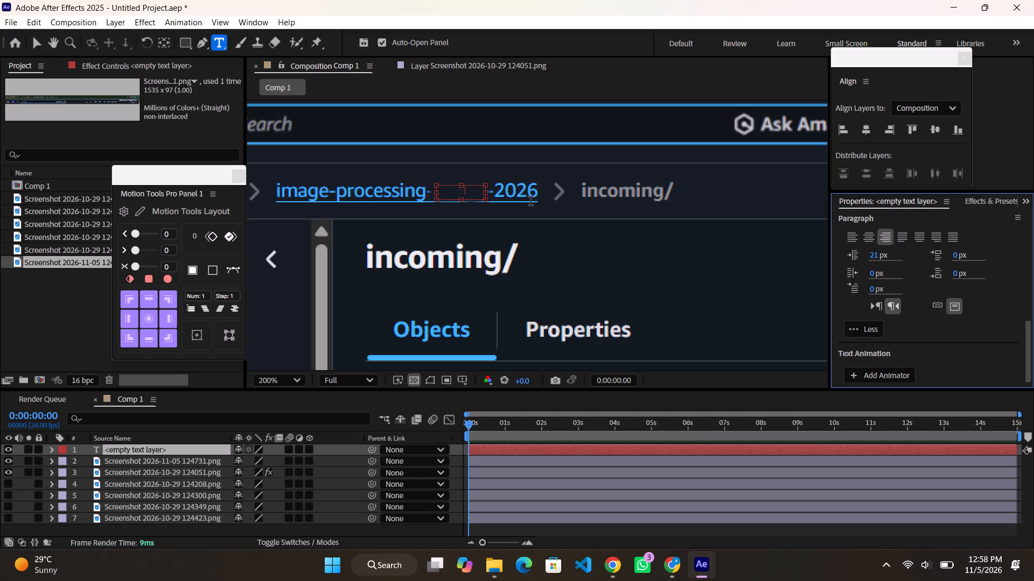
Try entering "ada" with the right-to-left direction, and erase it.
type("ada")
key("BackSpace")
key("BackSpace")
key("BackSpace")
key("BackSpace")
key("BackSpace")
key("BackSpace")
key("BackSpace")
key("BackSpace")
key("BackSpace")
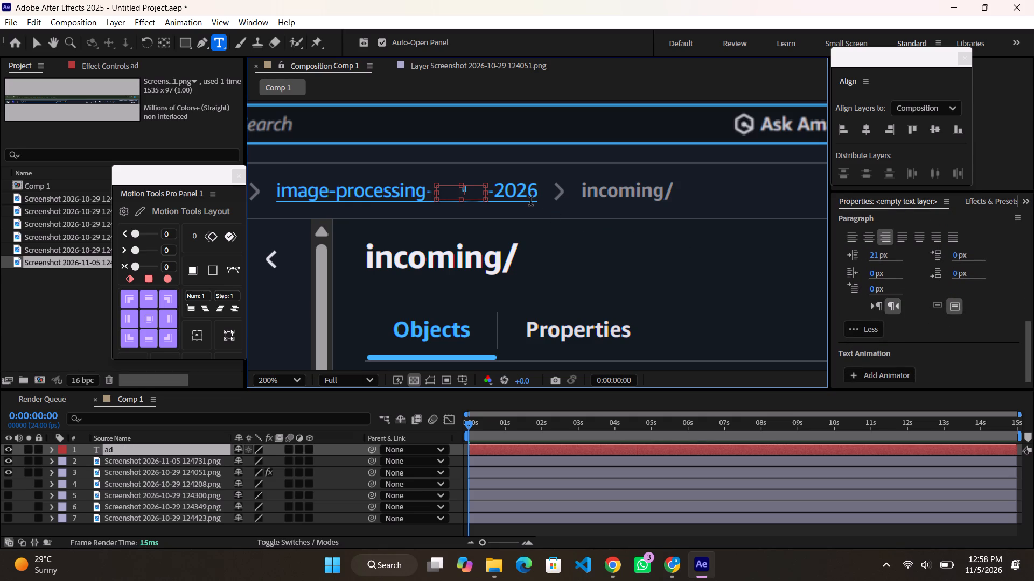
Collapse the extra character options and set the text box's tracking to 0.
scroll(913, 237, "up", 2)
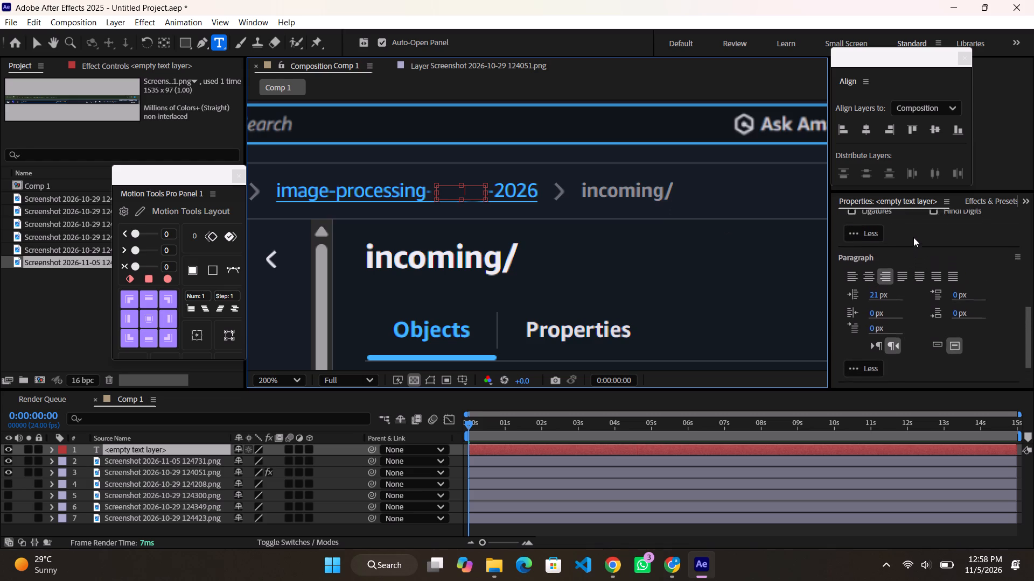
scroll(913, 237, "up", 4)
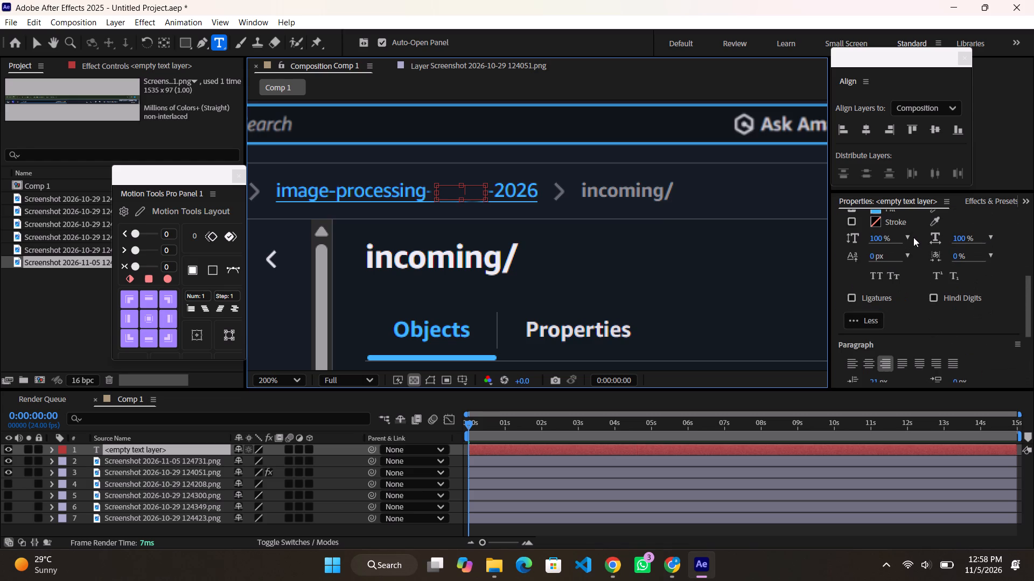
scroll(913, 237, "up", 2)
left_click(859, 353)
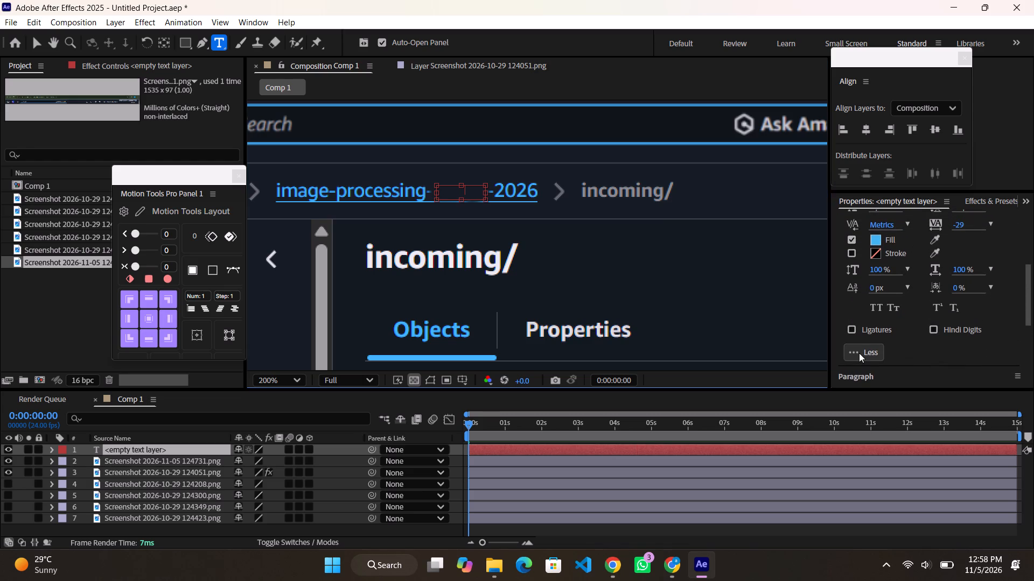
scroll(913, 257, "up", 2)
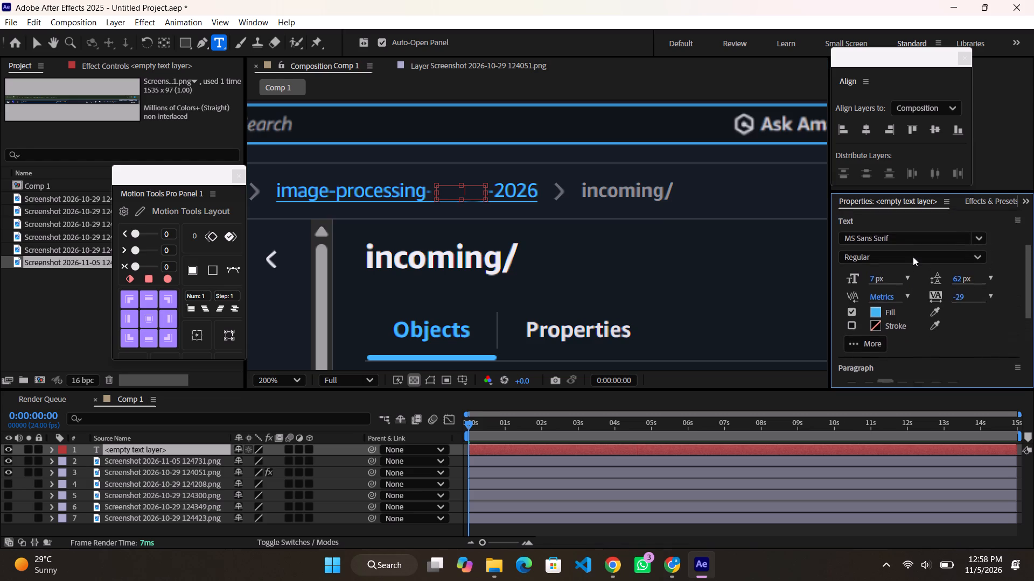
scroll(913, 257, "up", 1)
left_click(958, 288)
key("0")
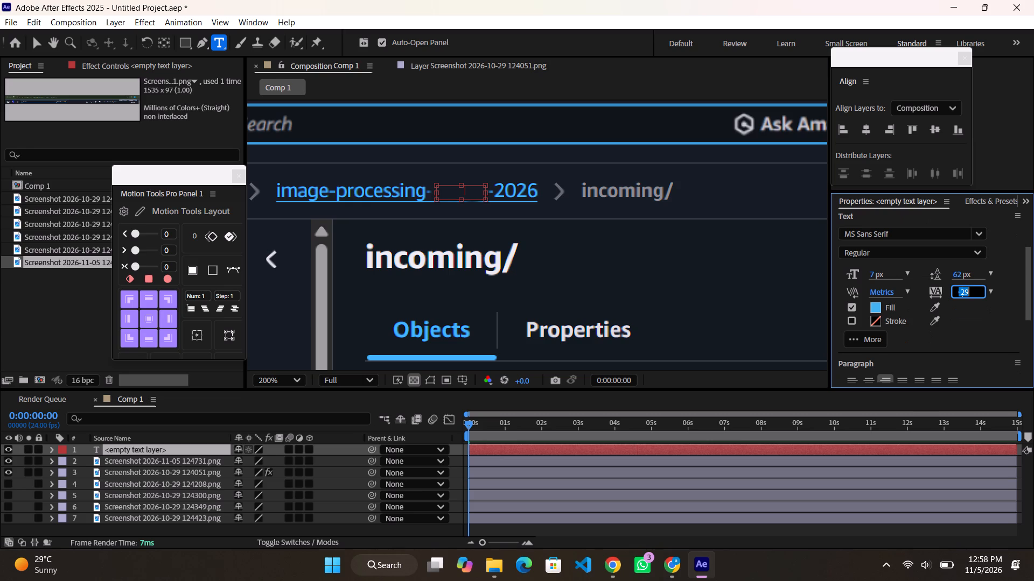
key("Return")
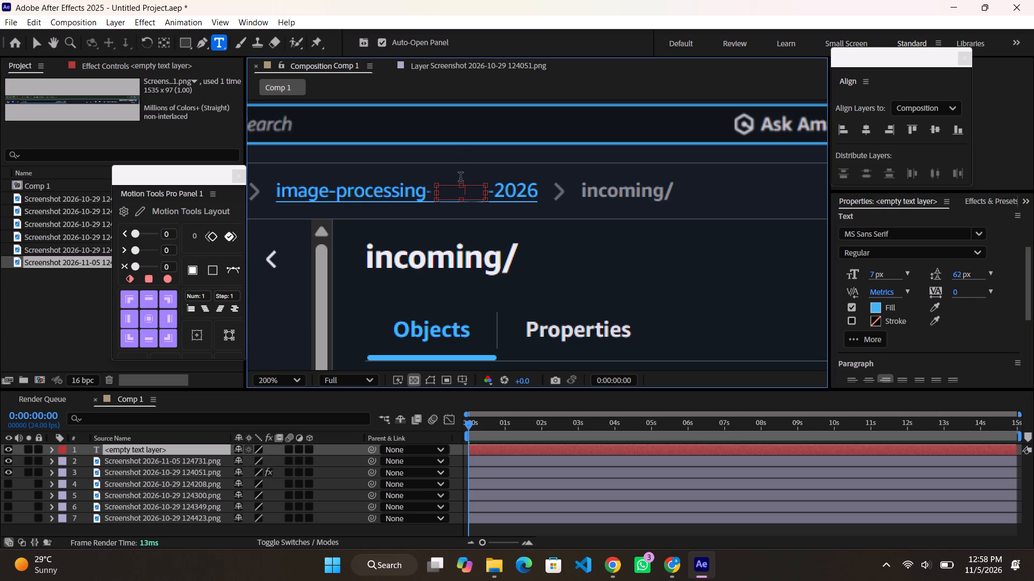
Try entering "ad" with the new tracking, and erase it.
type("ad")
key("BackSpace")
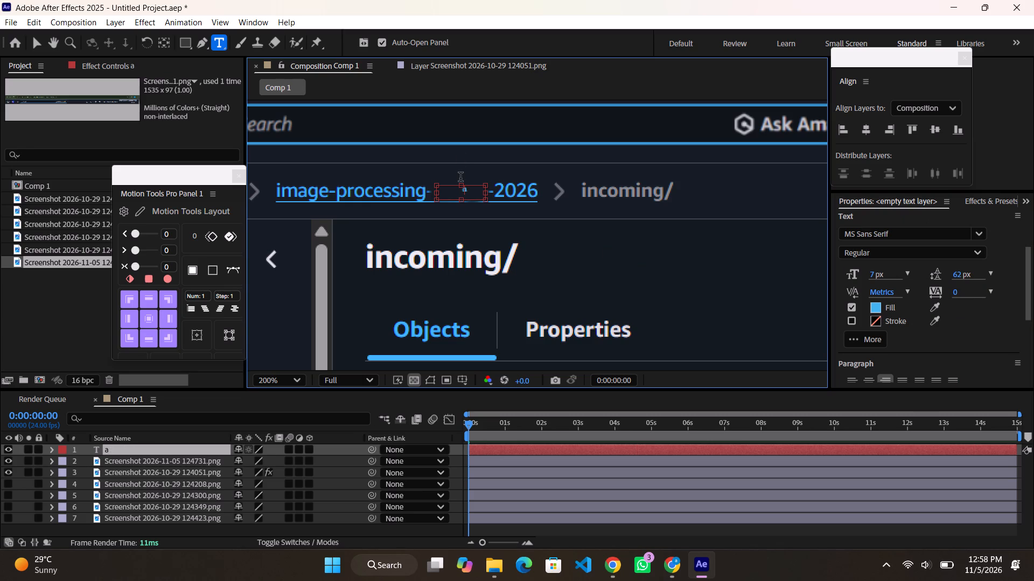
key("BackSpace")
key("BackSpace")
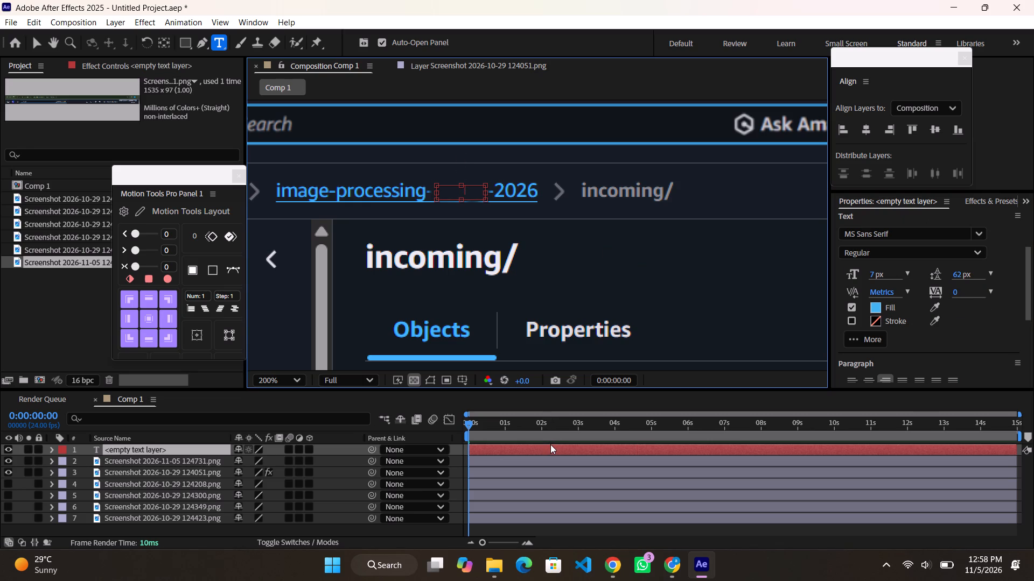
Fit the whole composition in the viewer.
left_click(289, 378)
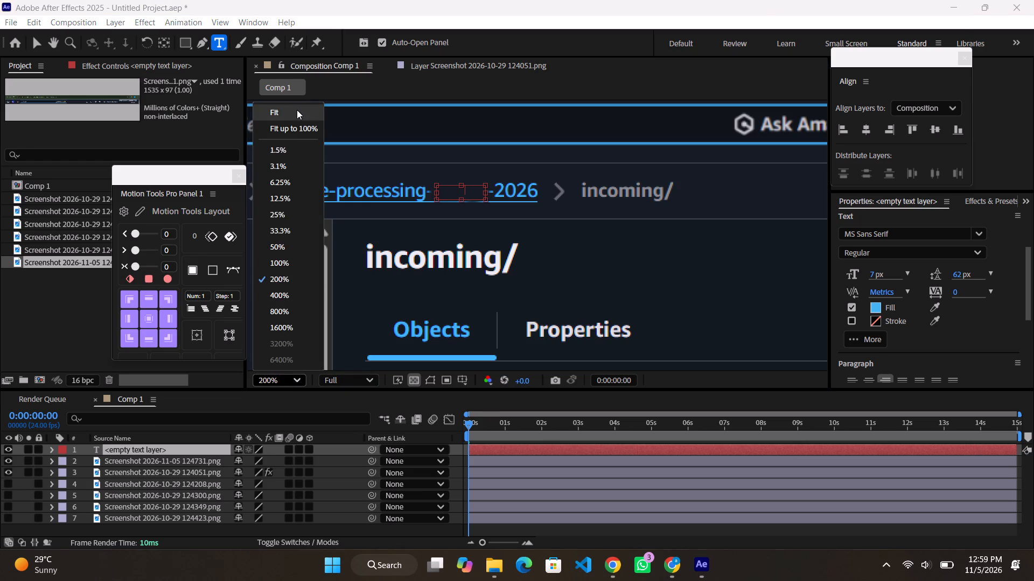
left_click(296, 110)
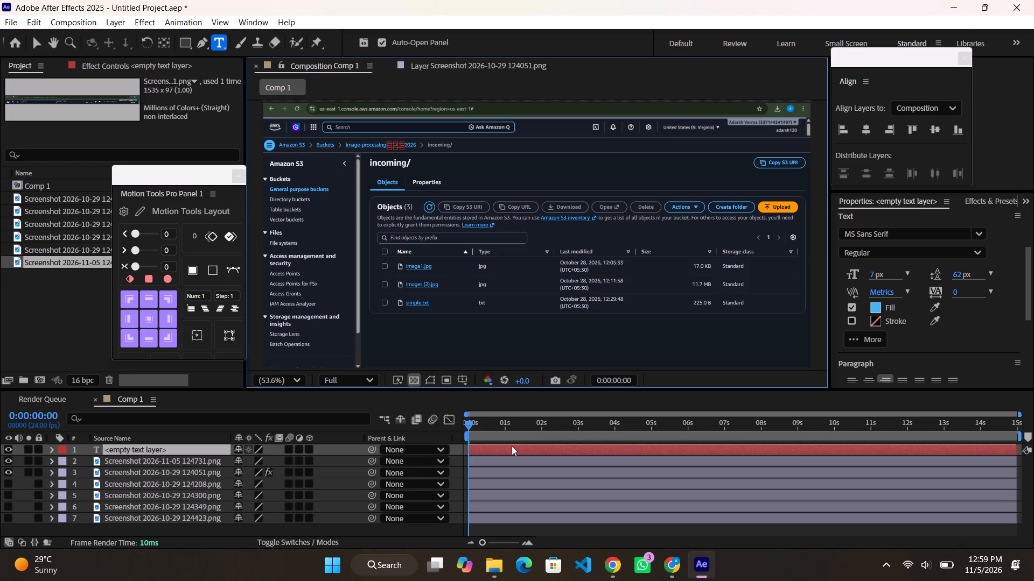
Delete the empty text layer from the composition.
left_click(514, 451)
key("BackSpace")
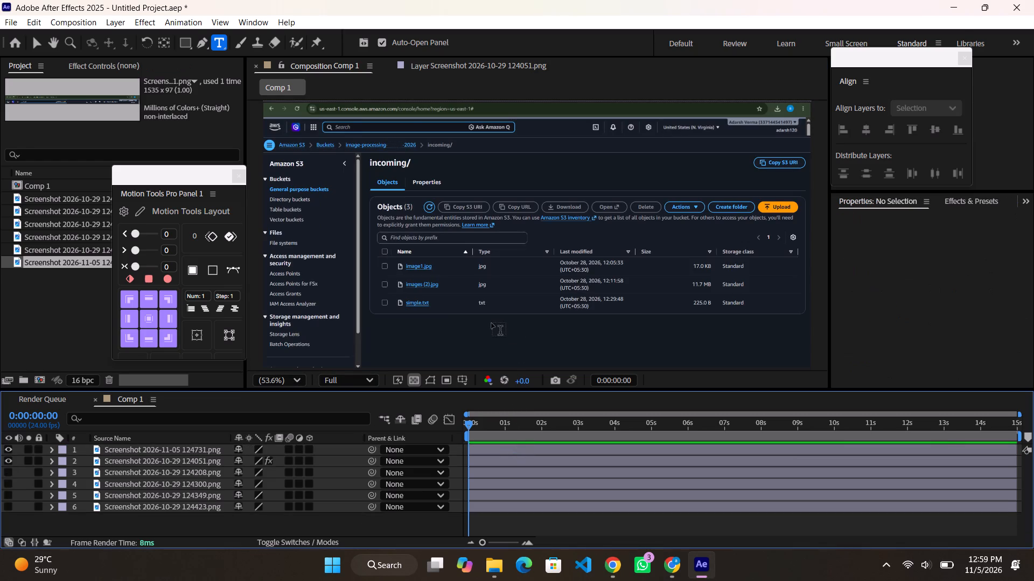
Examine the blanked-out gap in the breadcrumb's bucket name up close in the composition.
scroll(387, 148, "up", 2, "ctrl")
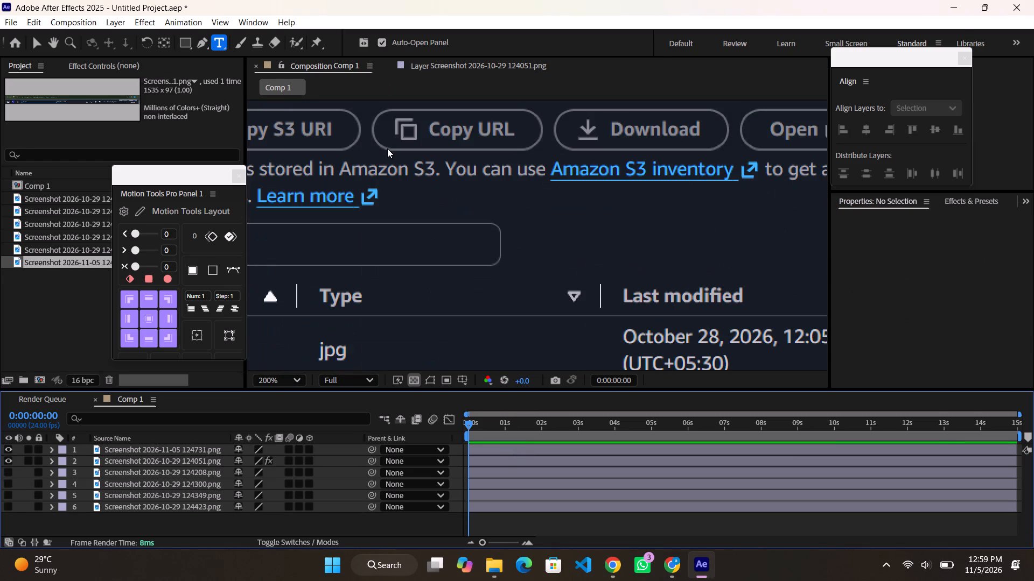
scroll(387, 148, "down", 2, "ctrl")
scroll(387, 148, "up", 1, "ctrl")
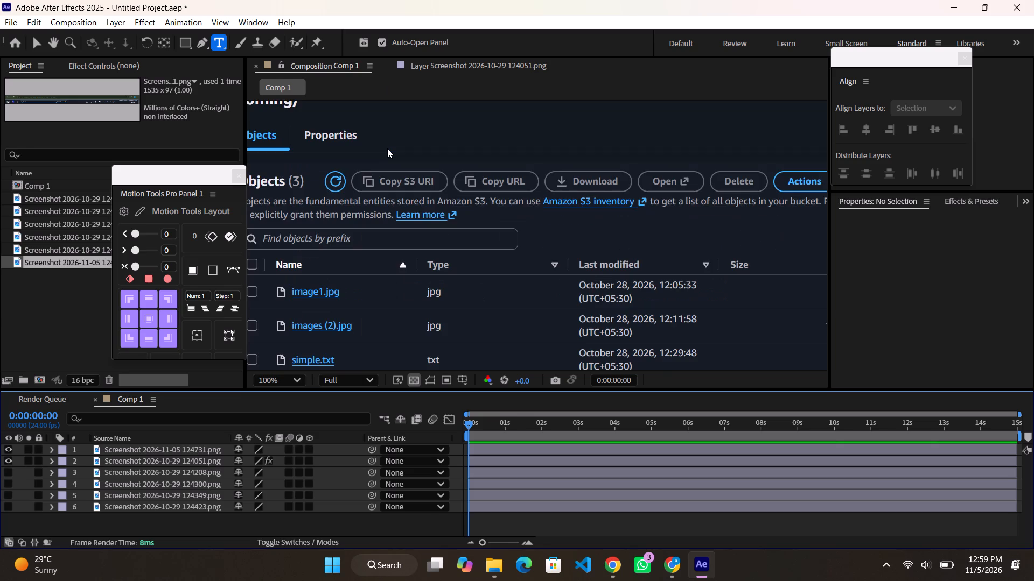
scroll(387, 148, "up", 1, "ctrl")
key("h")
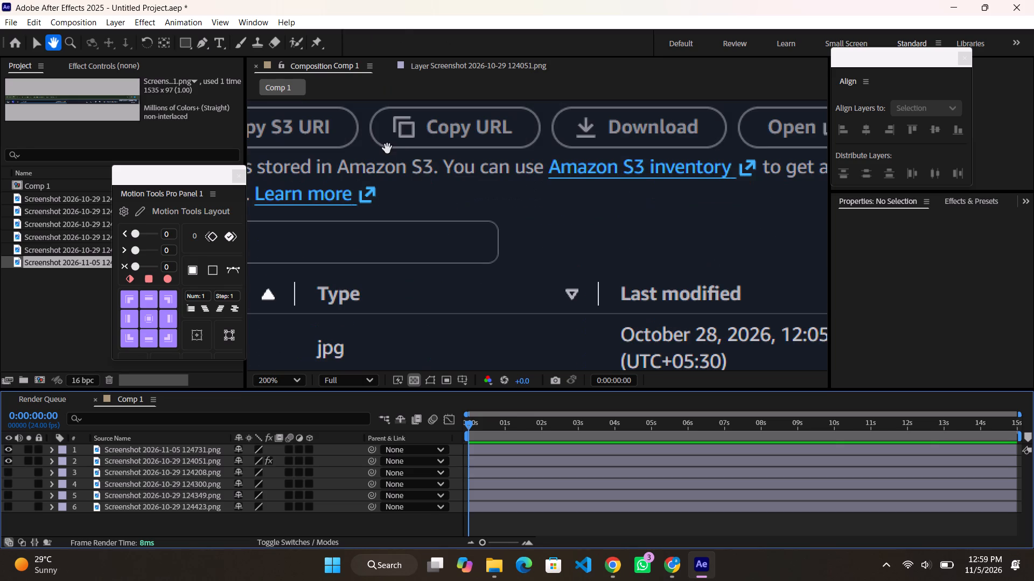
left_click_drag(422, 196, 487, 265)
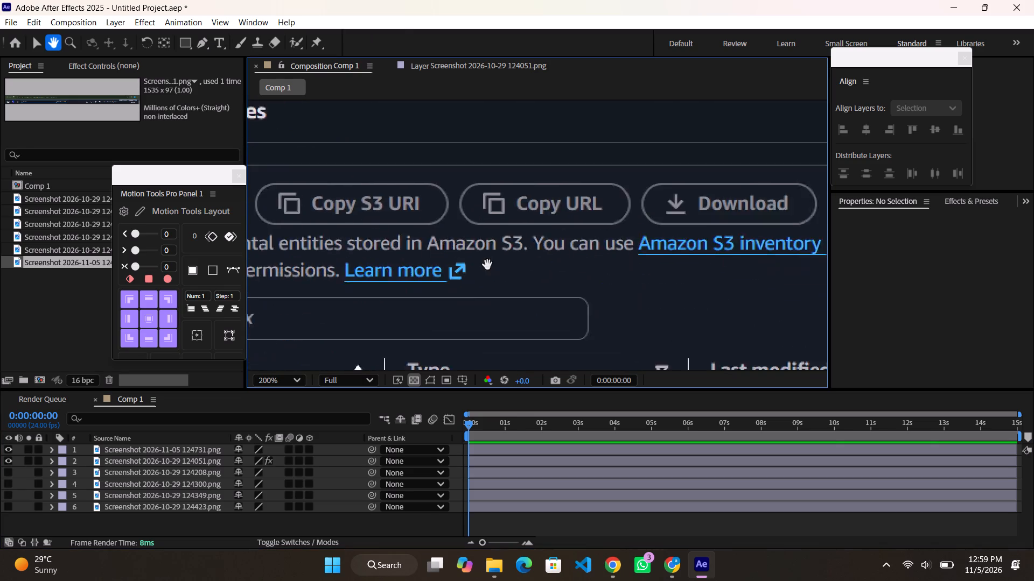
left_click_drag(487, 265, 751, 356)
left_click_drag(457, 241, 767, 374)
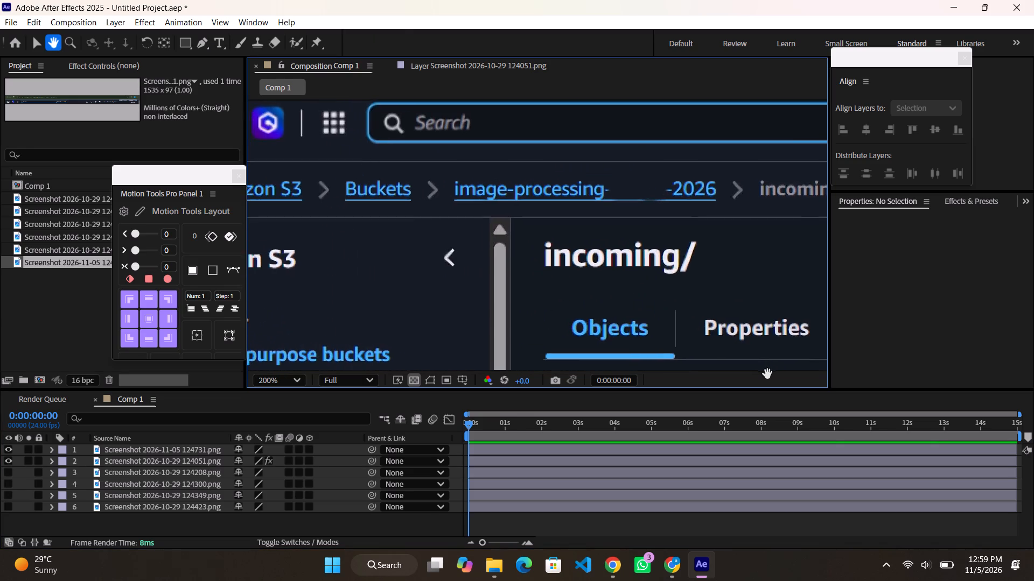
left_click_drag(767, 374, 540, 371)
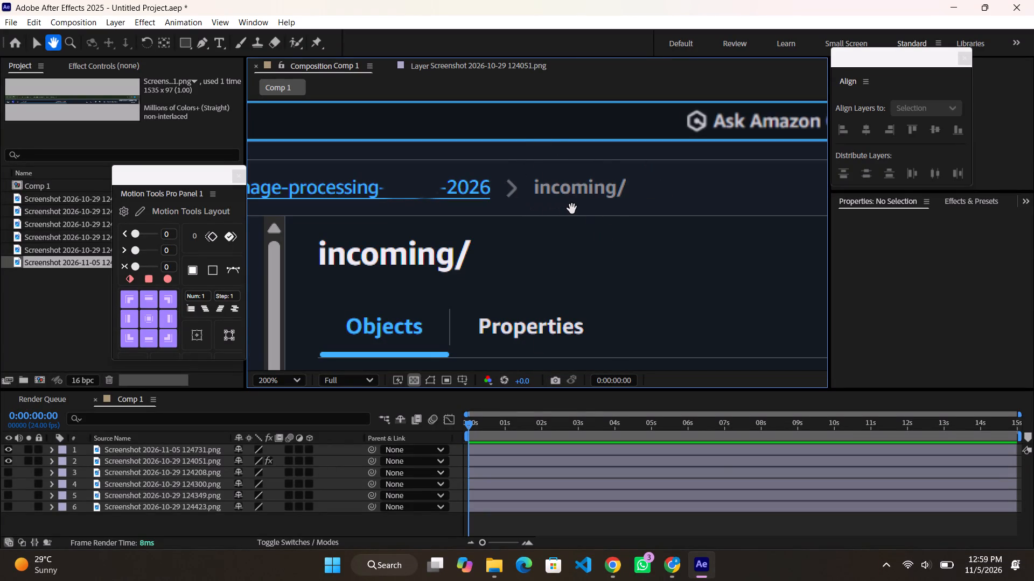
scroll(572, 209, "up", 1, "ctrl")
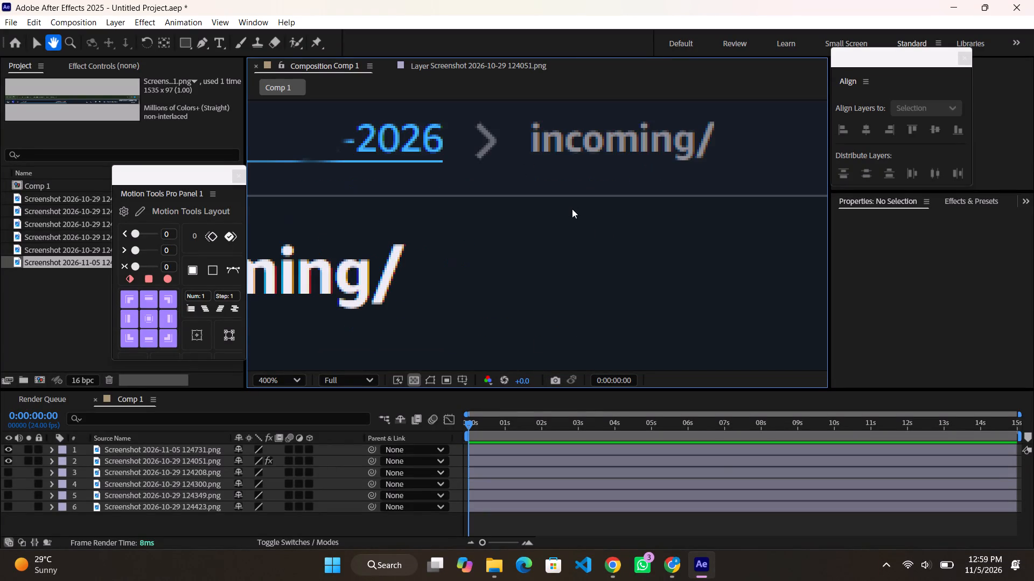
scroll(572, 209, "down", 1, "ctrl")
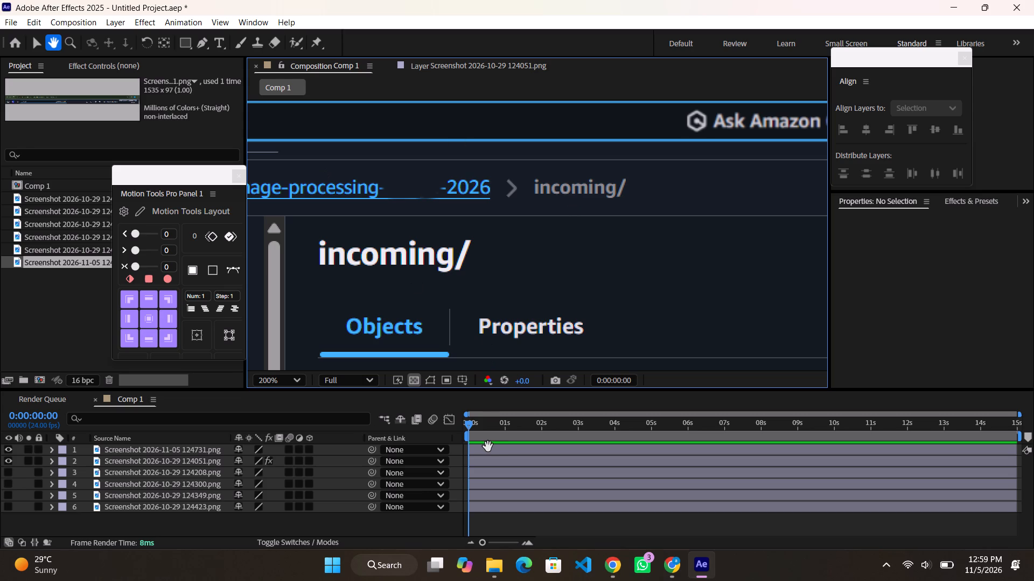
Inspect the Screenshot 2026-11-05 124731.png and Screenshot 2026-10-29 124051.png layers in their own viewers, and return to the composition.
key("v")
triple_click(511, 452)
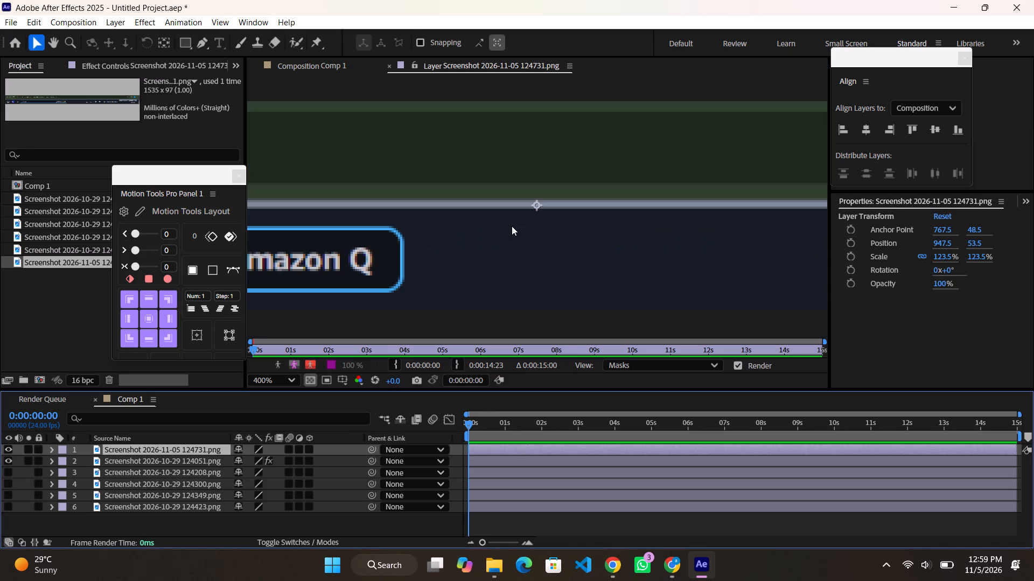
key("h")
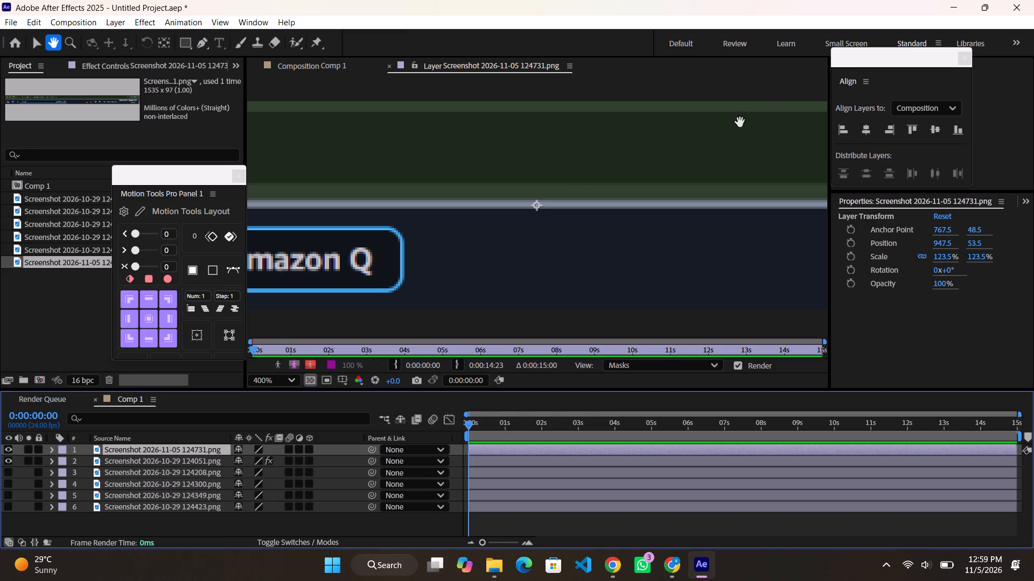
scroll(535, 206, "down", 3, "ctrl")
scroll(535, 206, "up", 1, "ctrl")
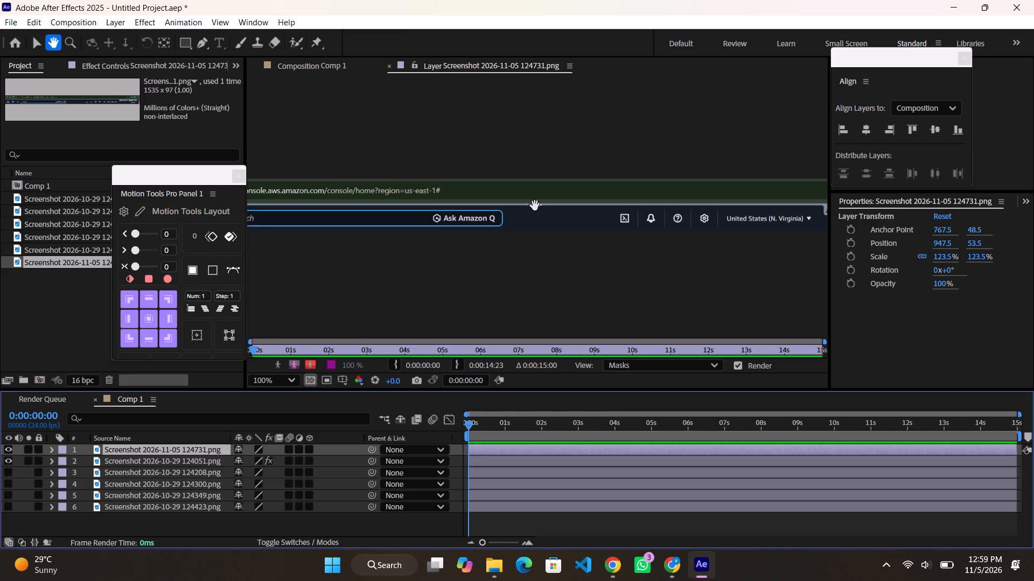
double_click(511, 466)
key("v")
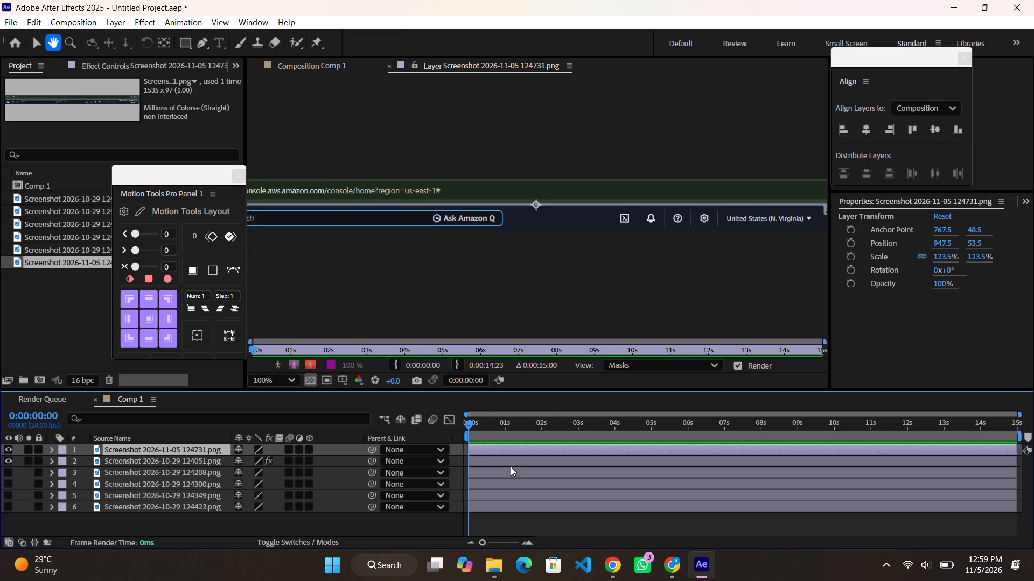
double_click(509, 464)
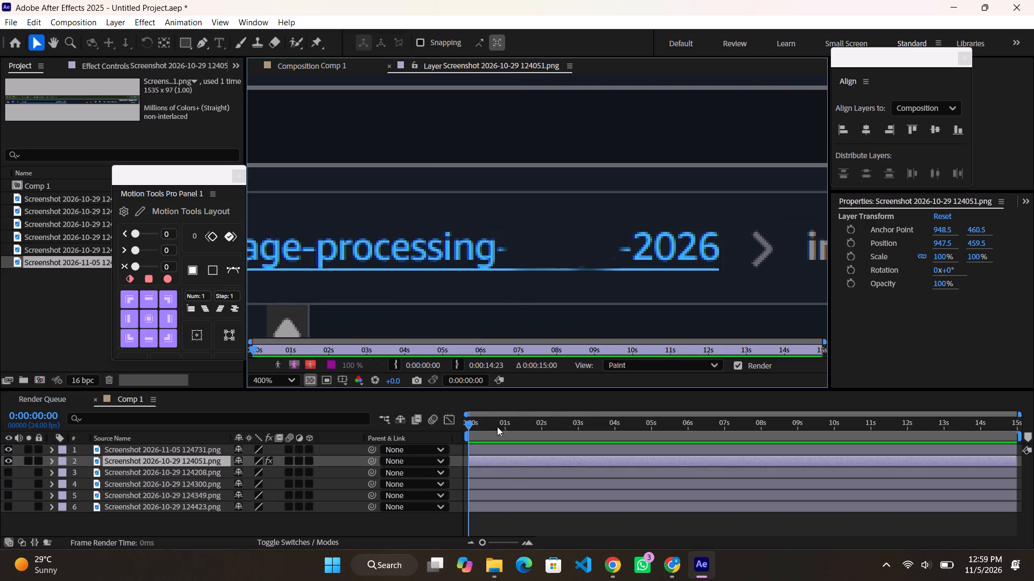
left_click(386, 61)
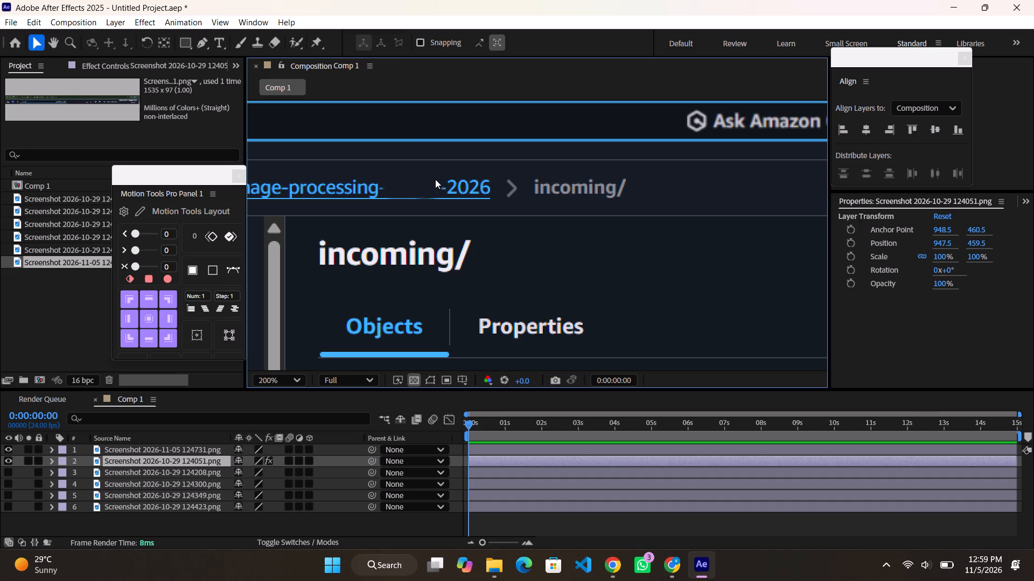
Open the Screenshot 2026-10-29 124051.png layer for painting with the Brush tool.
left_click(239, 36)
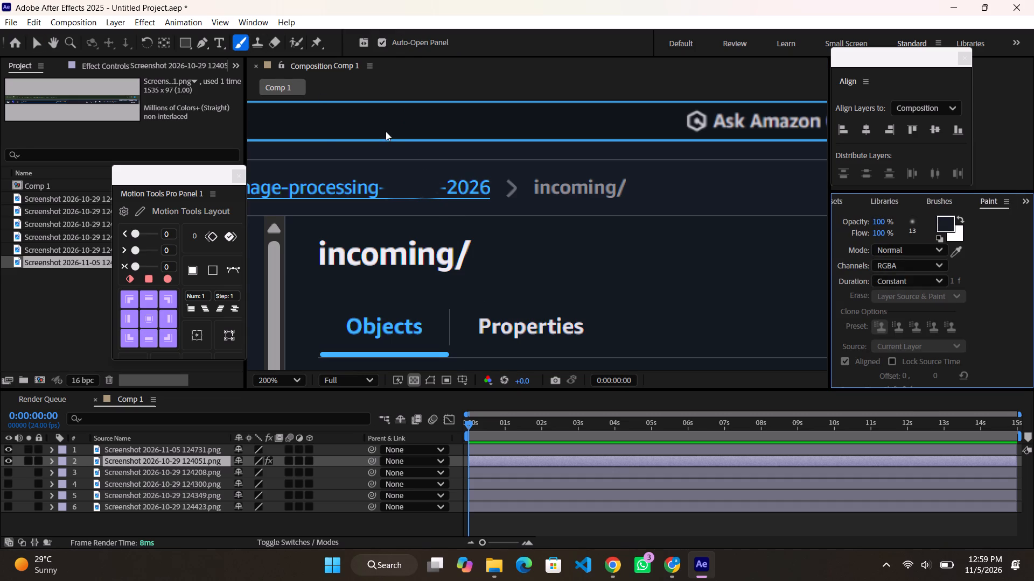
double_click(491, 462)
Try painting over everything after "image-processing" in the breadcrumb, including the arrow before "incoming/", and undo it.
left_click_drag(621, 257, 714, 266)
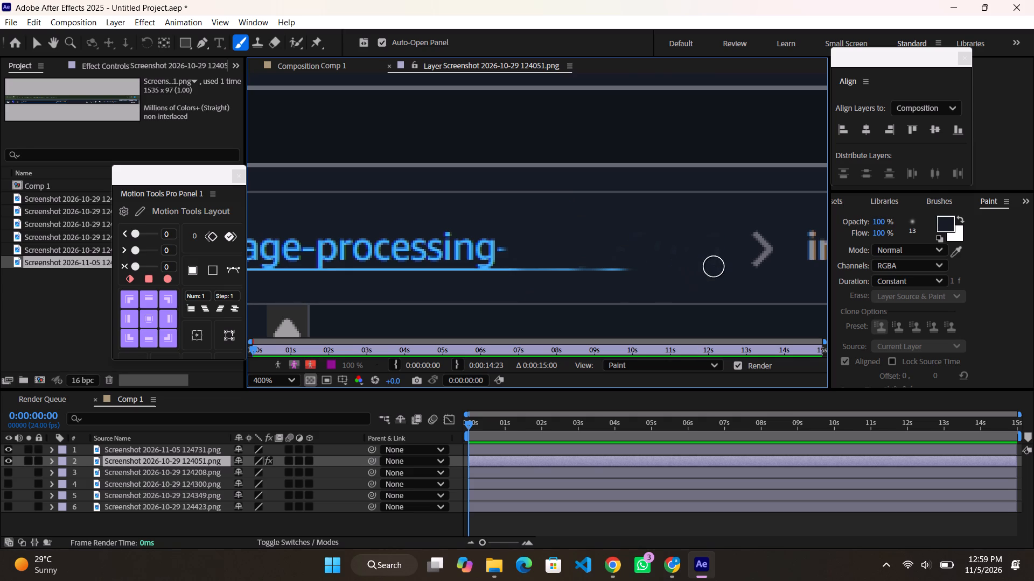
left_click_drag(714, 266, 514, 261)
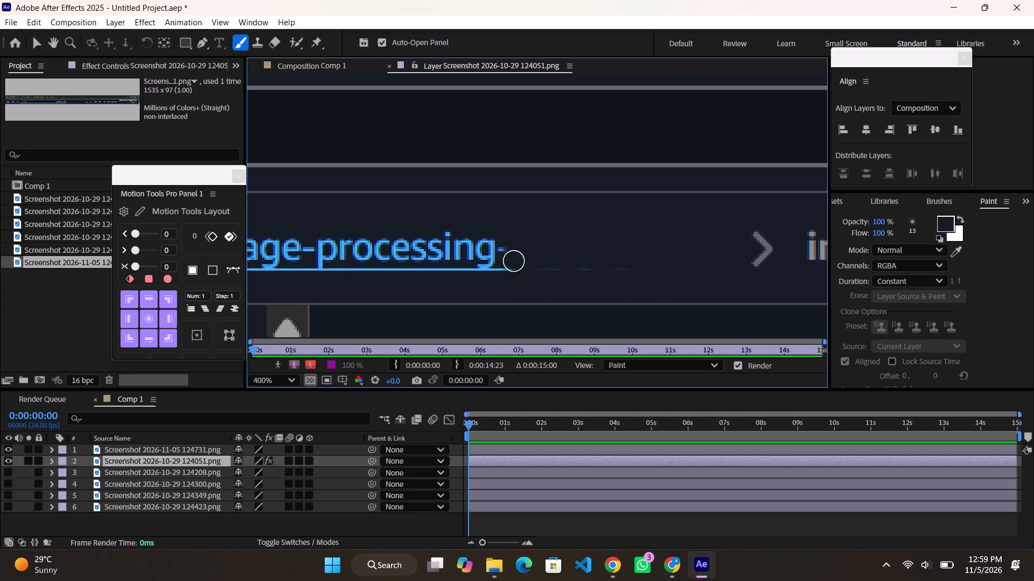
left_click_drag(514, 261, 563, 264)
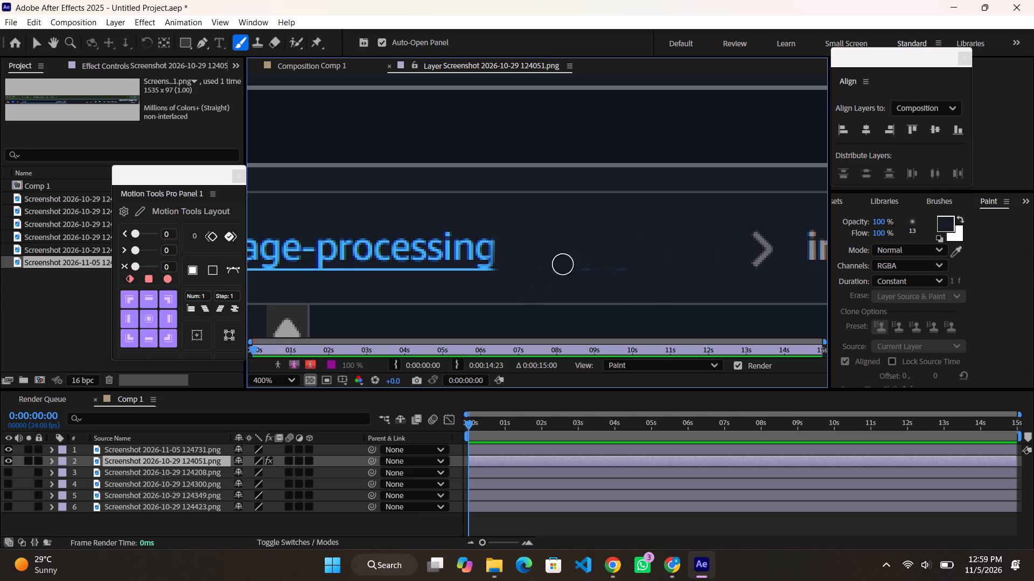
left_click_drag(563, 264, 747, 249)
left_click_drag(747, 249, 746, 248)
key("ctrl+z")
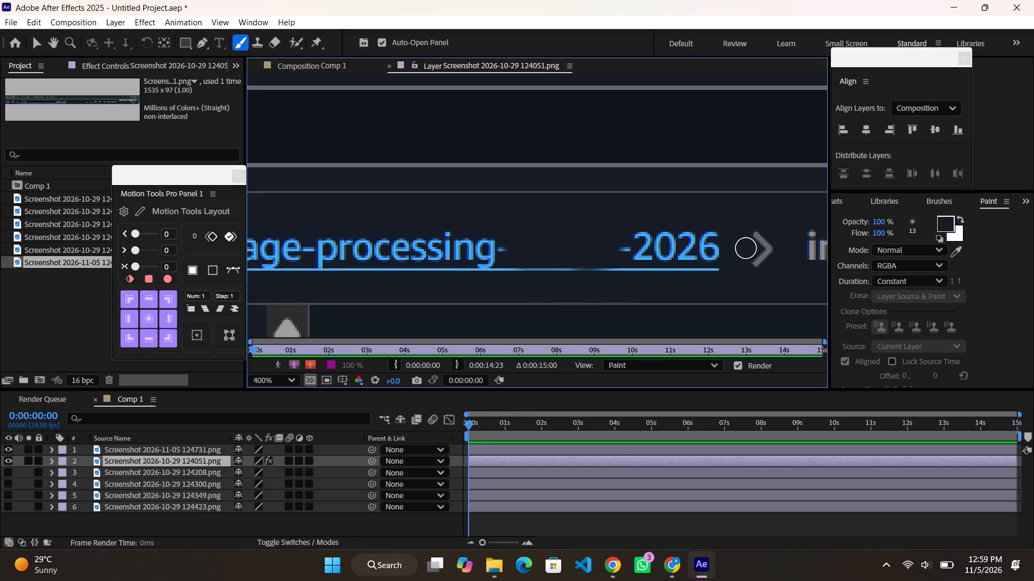
Paint out both hyphens, "2026" and their underline after "image-processing" in the breadcrumb, keeping the arrow before "incoming/".
left_click_drag(716, 222, 707, 202)
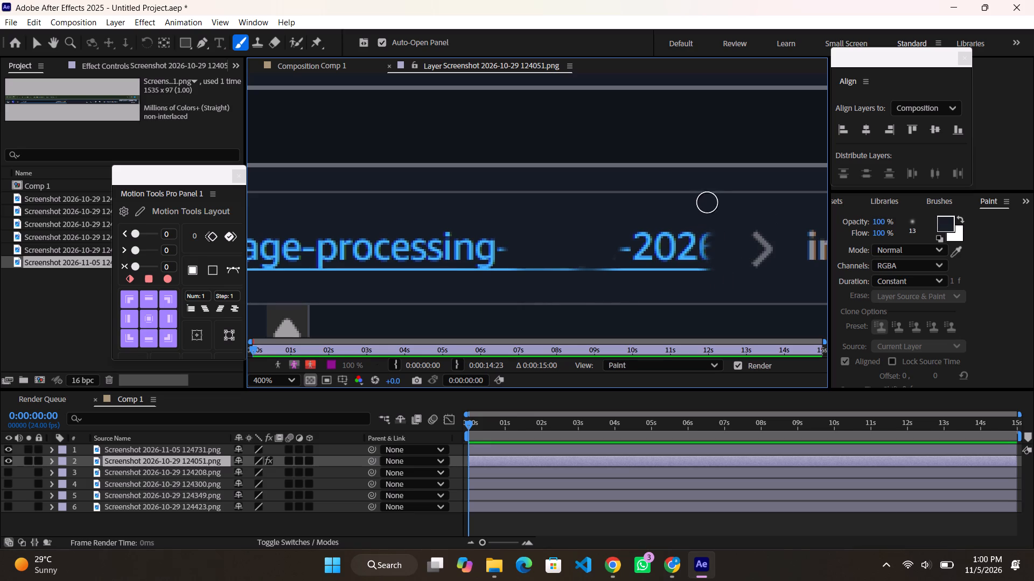
left_click_drag(707, 202, 671, 255)
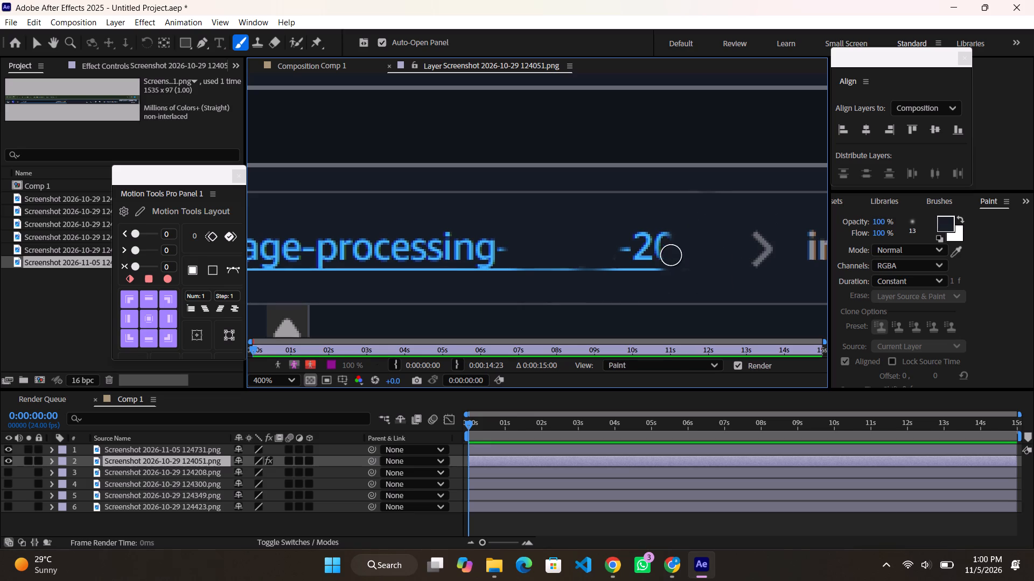
left_click_drag(671, 255, 630, 265)
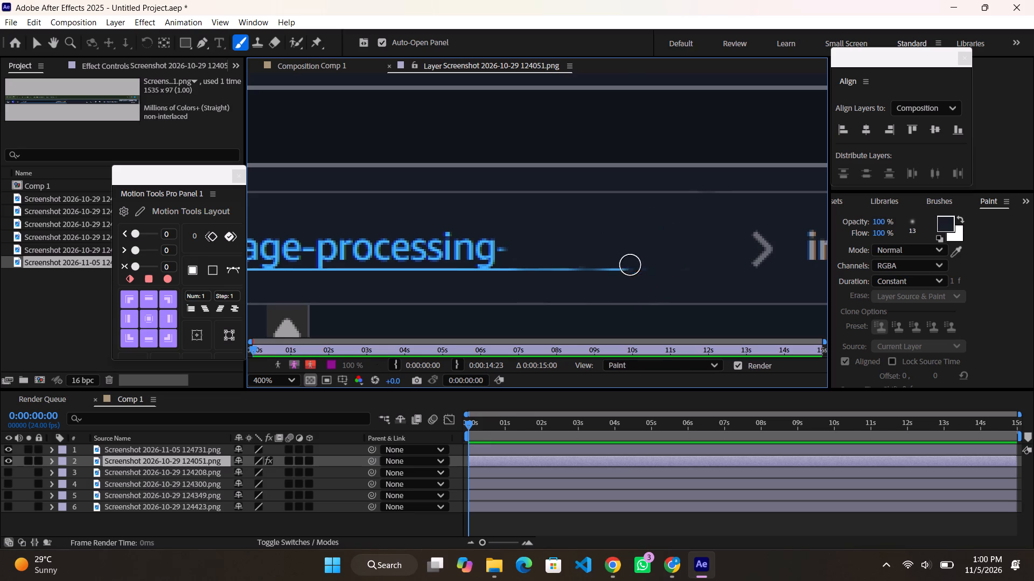
left_click_drag(630, 265, 558, 255)
left_click_drag(558, 255, 511, 248)
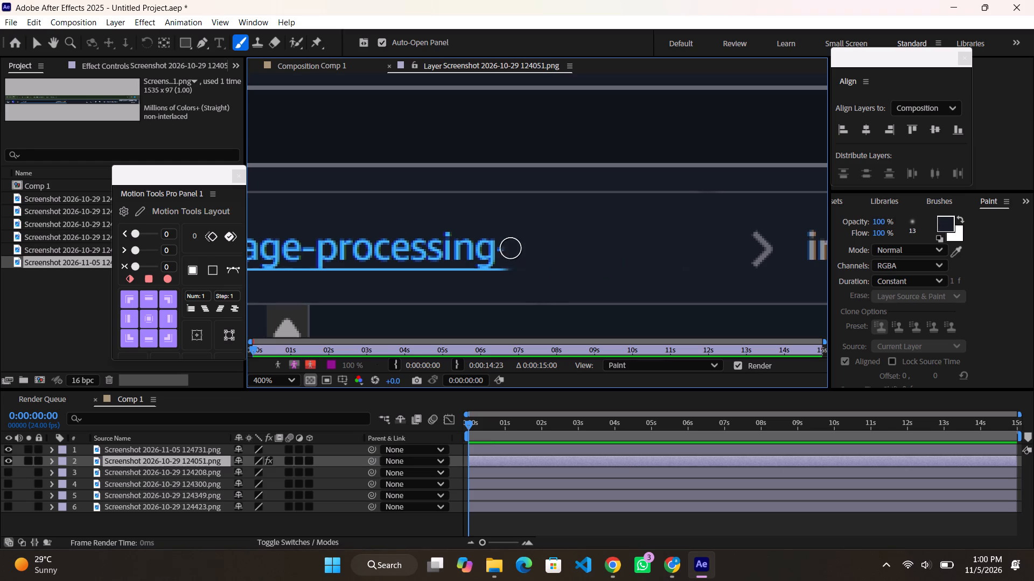
left_click_drag(511, 248, 512, 240)
left_click_drag(512, 240, 704, 256)
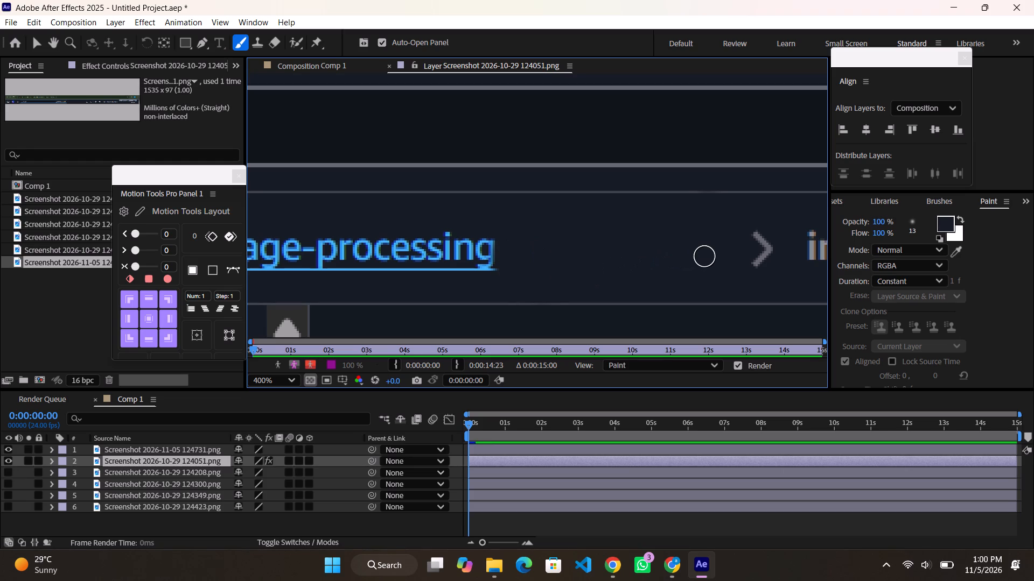
key("v")
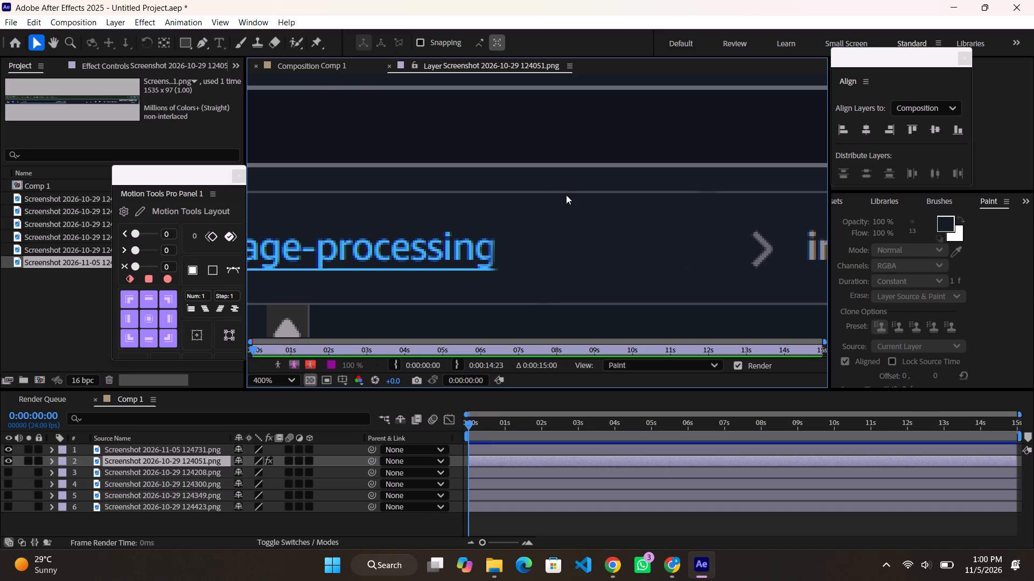
Examine the painted-out breadcrumb area at different zoom levels and fit the whole layer in the viewer.
scroll(566, 195, "down", 3, "ctrl")
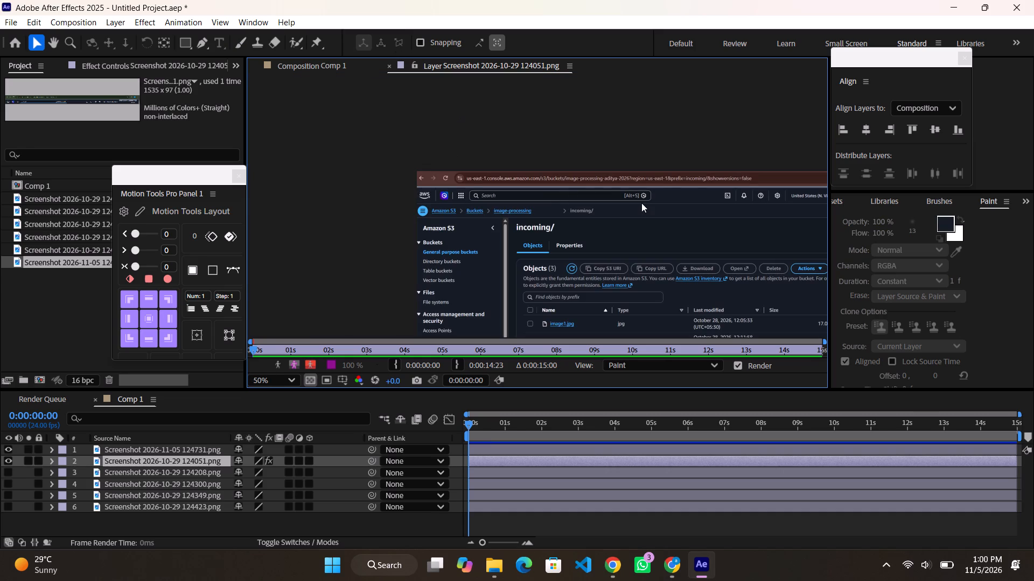
scroll(641, 203, "up", 1, "ctrl")
scroll(562, 225, "up", 1, "ctrl")
scroll(562, 225, "up", 1)
scroll(562, 225, "up", 1, "ctrl")
left_click(275, 382)
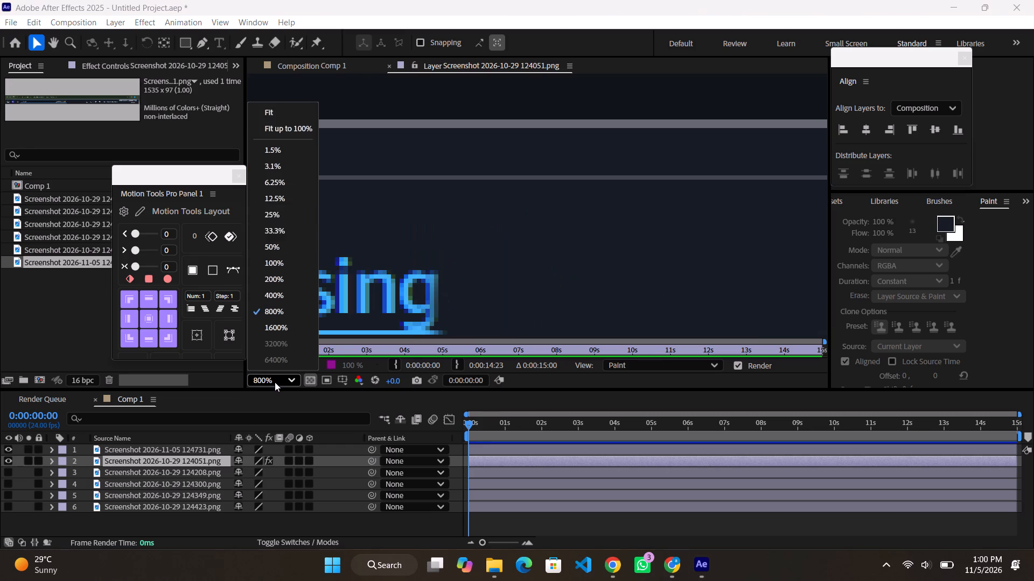
left_click(269, 113)
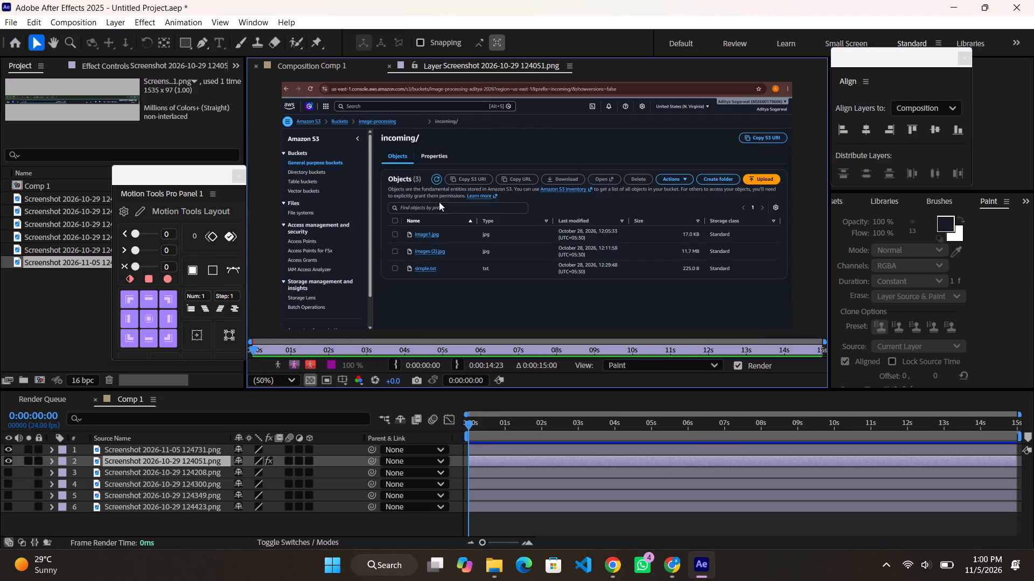
scroll(411, 123, "up", 1, "ctrl")
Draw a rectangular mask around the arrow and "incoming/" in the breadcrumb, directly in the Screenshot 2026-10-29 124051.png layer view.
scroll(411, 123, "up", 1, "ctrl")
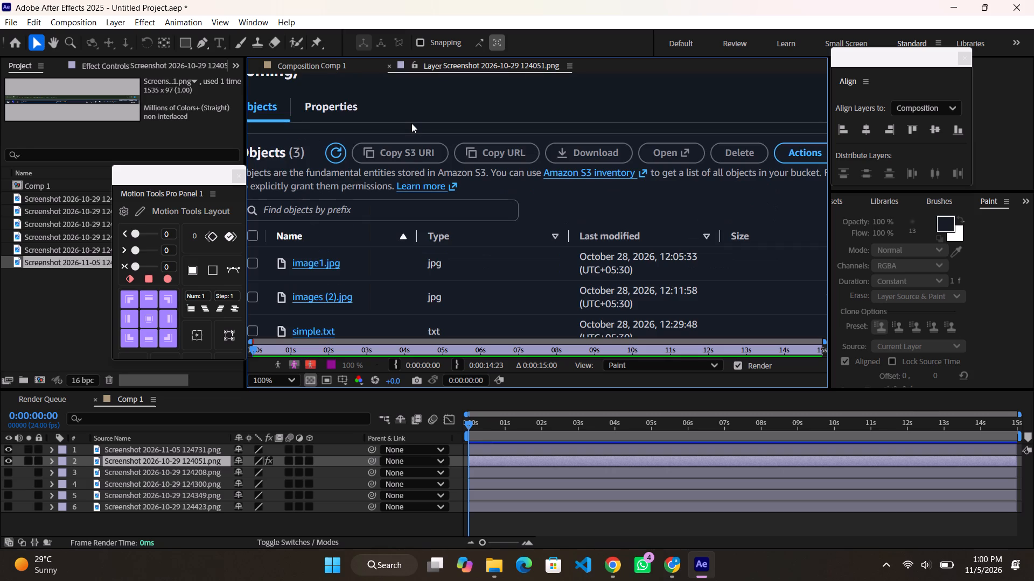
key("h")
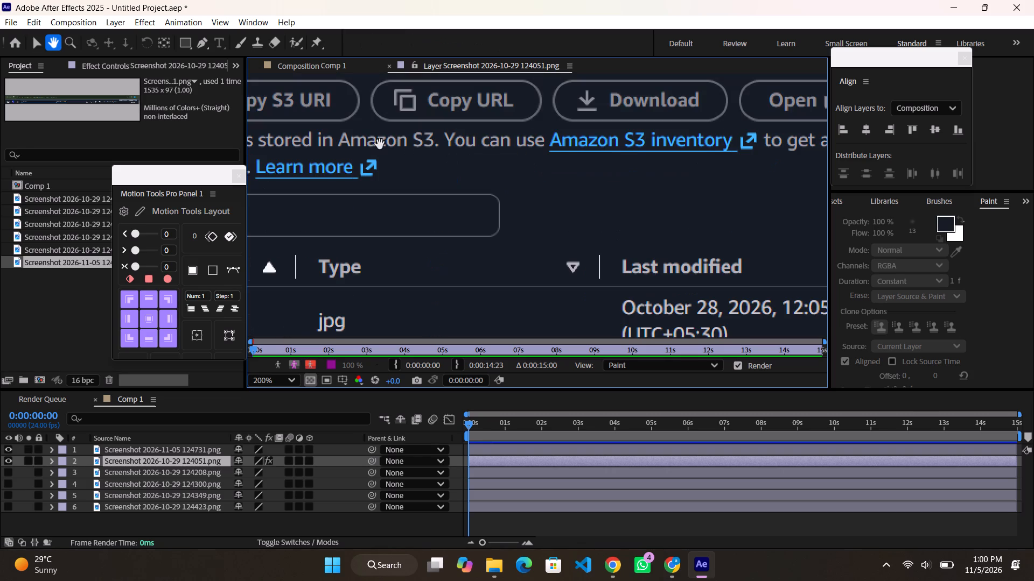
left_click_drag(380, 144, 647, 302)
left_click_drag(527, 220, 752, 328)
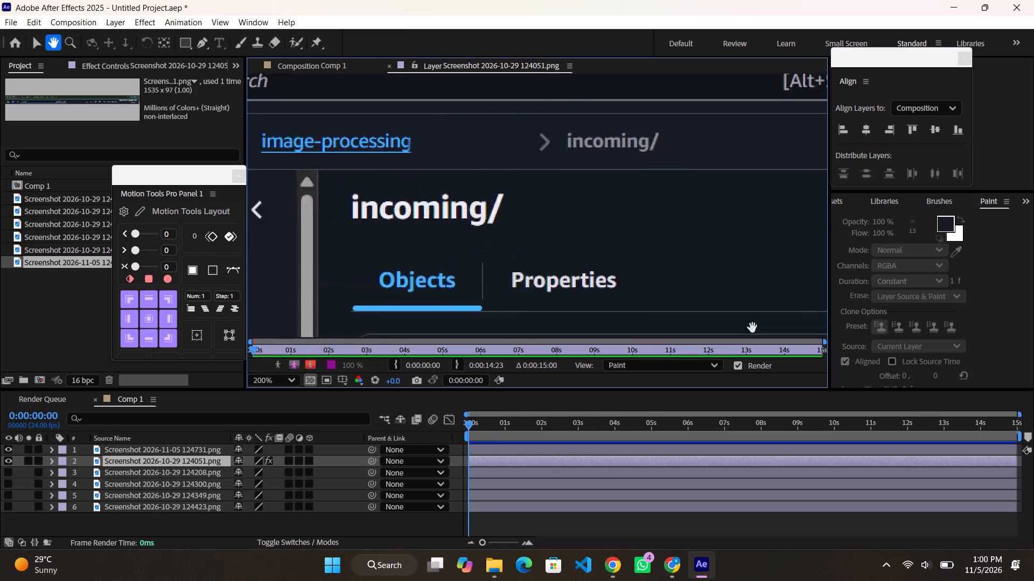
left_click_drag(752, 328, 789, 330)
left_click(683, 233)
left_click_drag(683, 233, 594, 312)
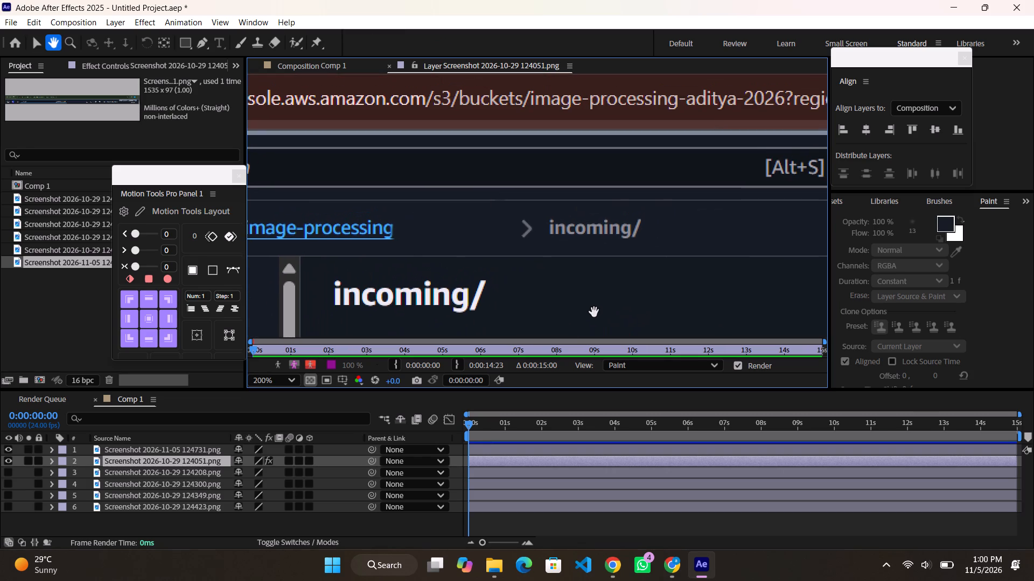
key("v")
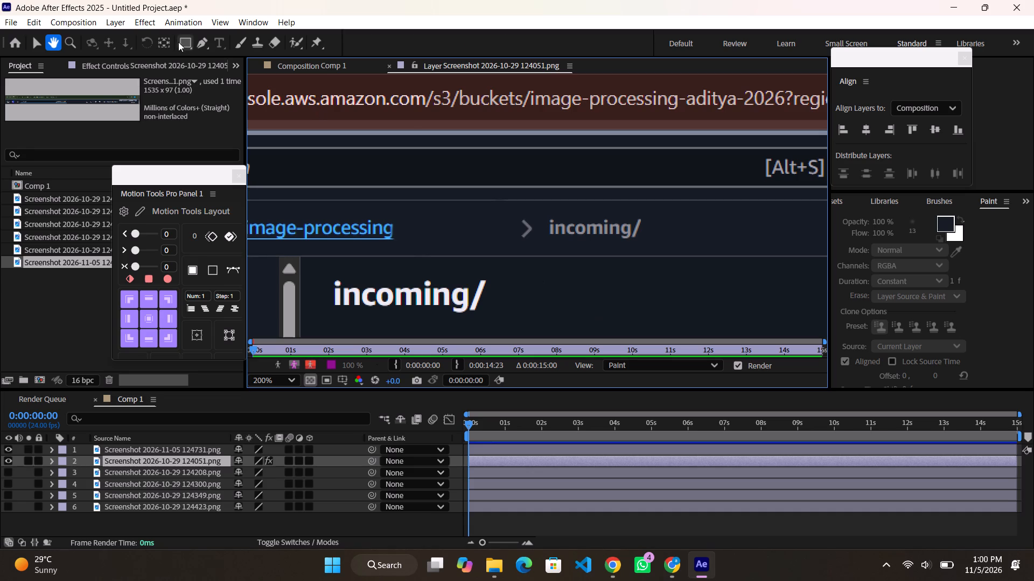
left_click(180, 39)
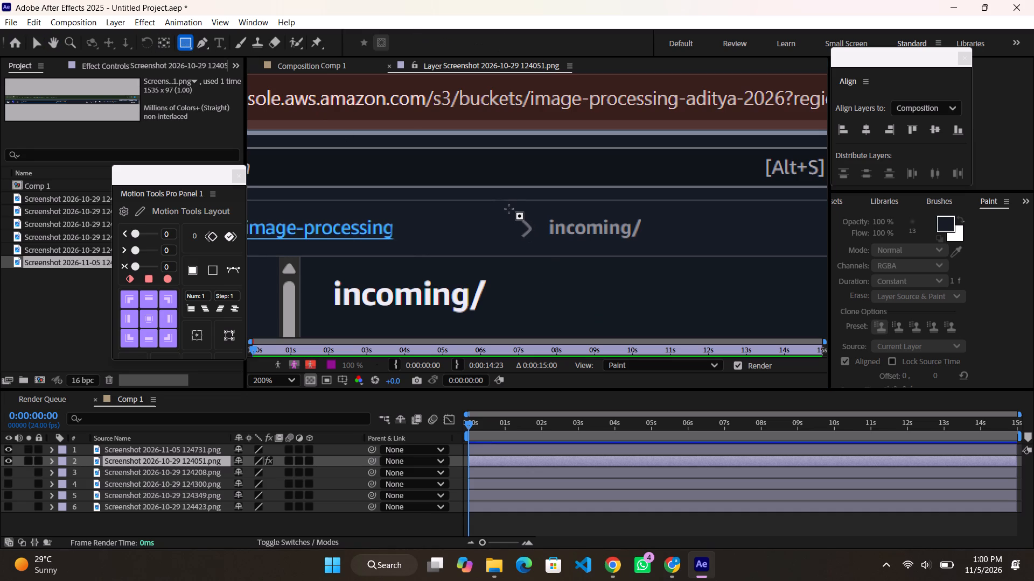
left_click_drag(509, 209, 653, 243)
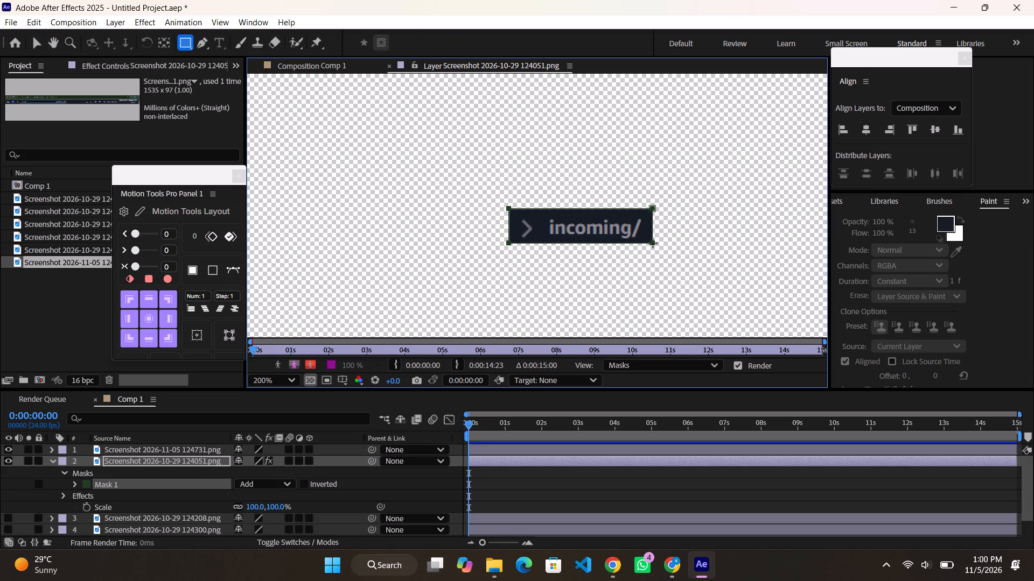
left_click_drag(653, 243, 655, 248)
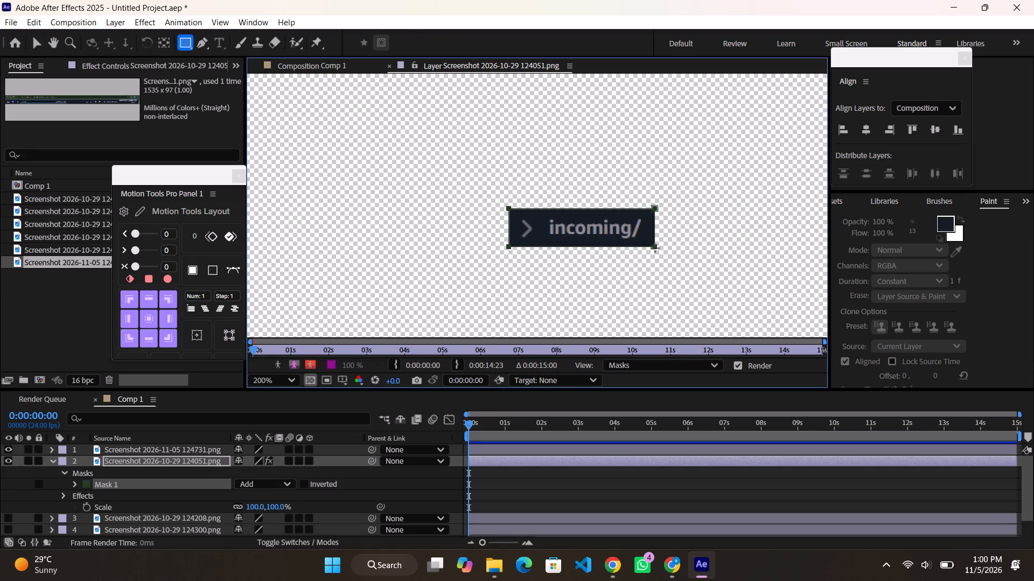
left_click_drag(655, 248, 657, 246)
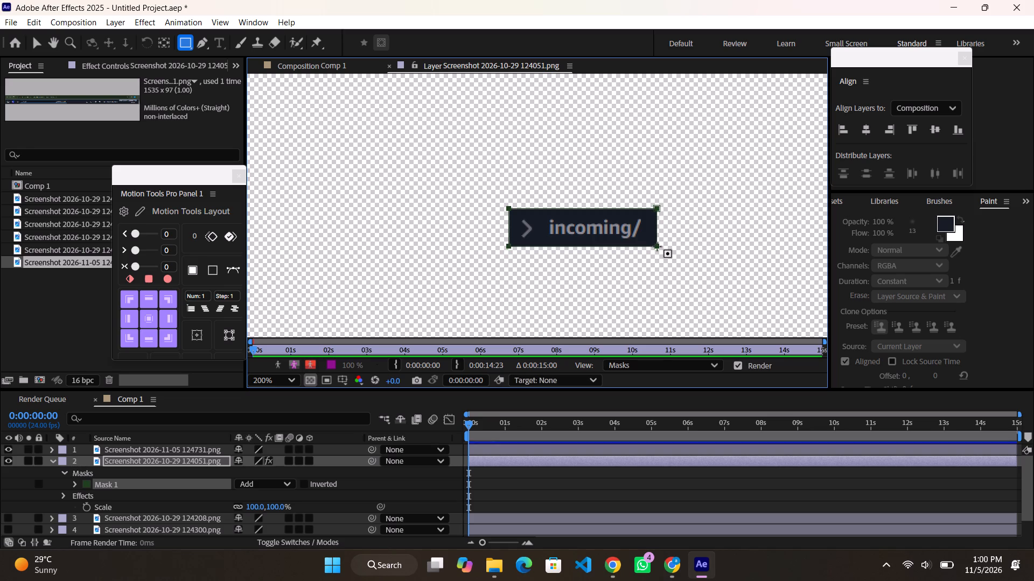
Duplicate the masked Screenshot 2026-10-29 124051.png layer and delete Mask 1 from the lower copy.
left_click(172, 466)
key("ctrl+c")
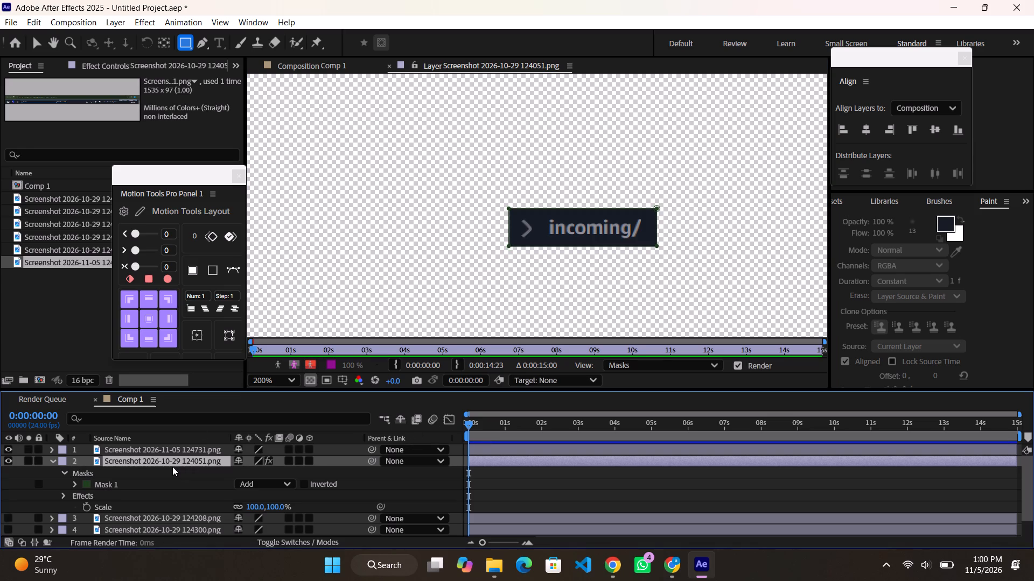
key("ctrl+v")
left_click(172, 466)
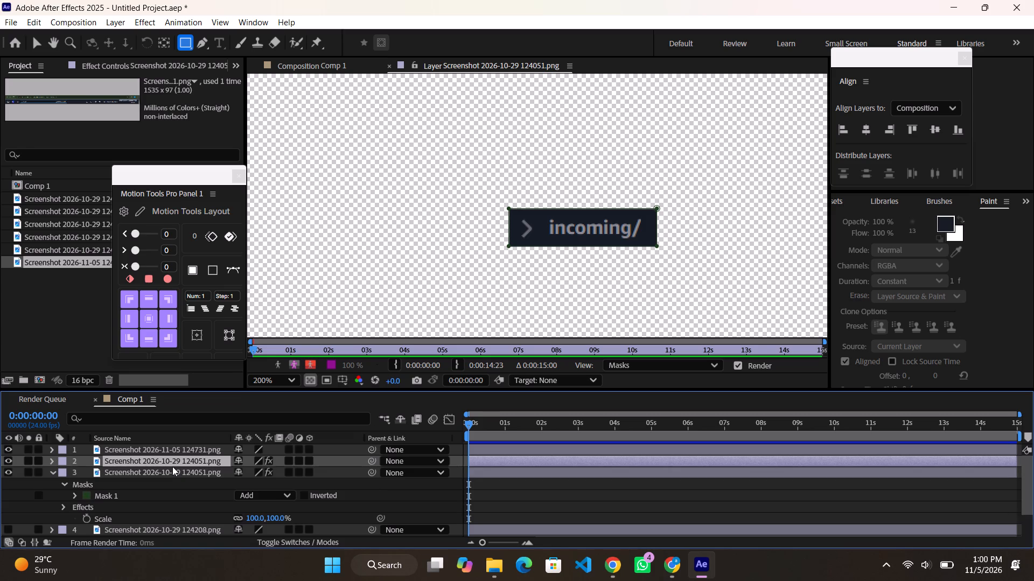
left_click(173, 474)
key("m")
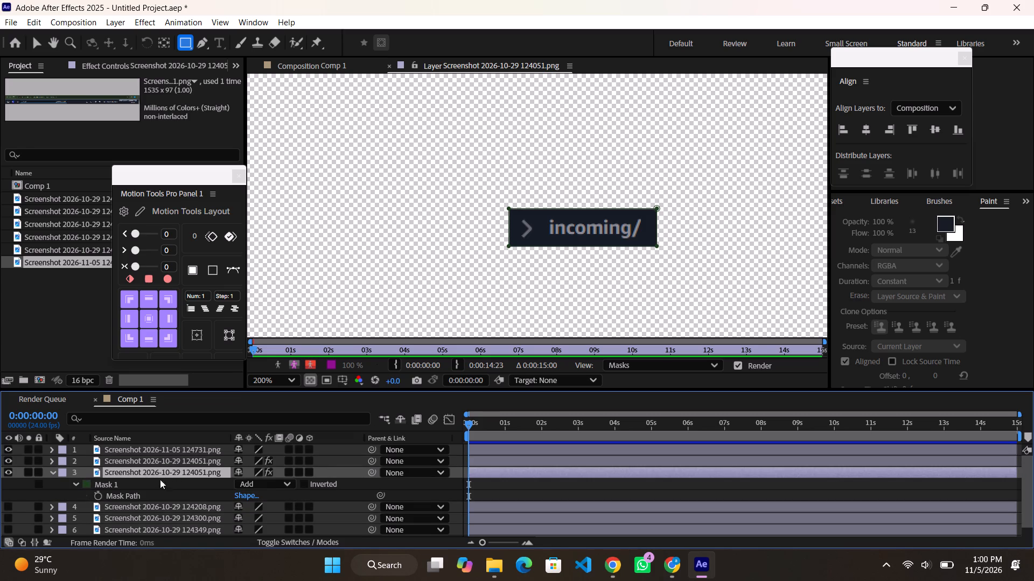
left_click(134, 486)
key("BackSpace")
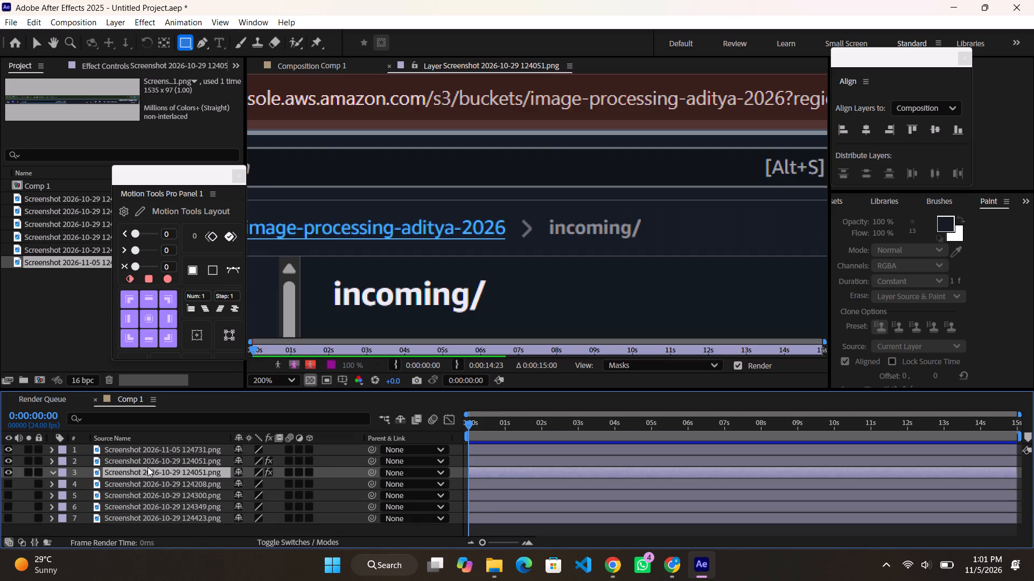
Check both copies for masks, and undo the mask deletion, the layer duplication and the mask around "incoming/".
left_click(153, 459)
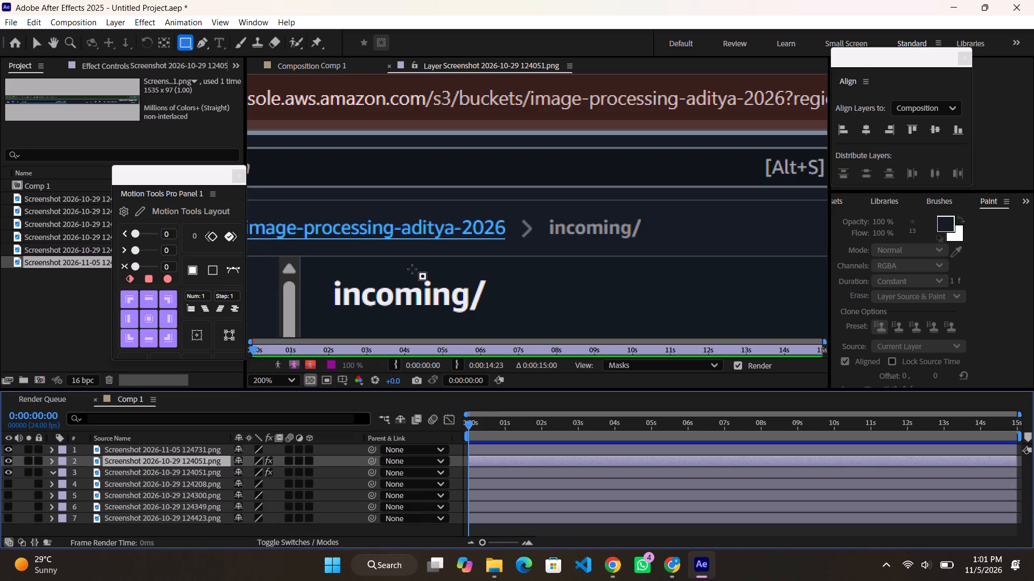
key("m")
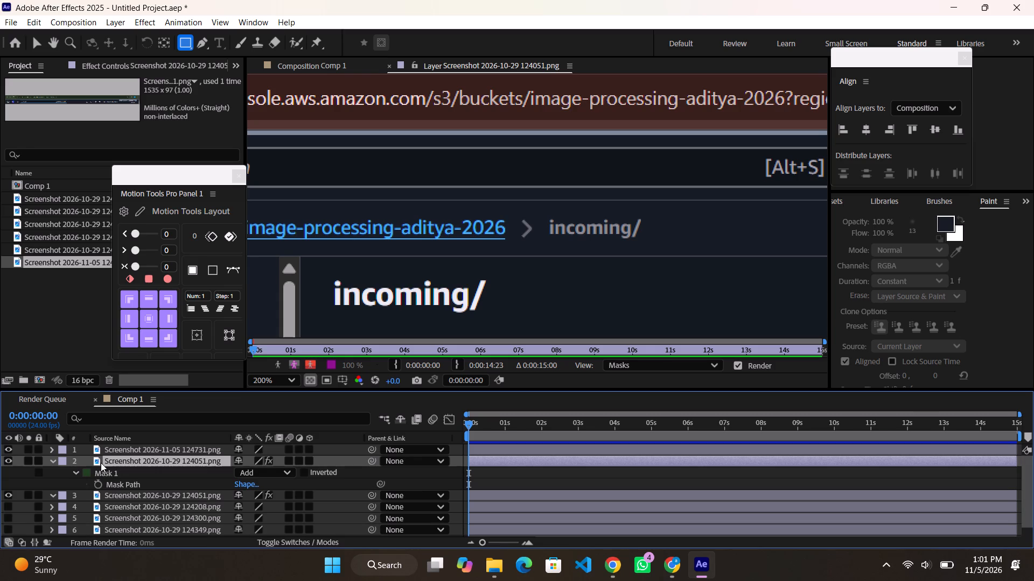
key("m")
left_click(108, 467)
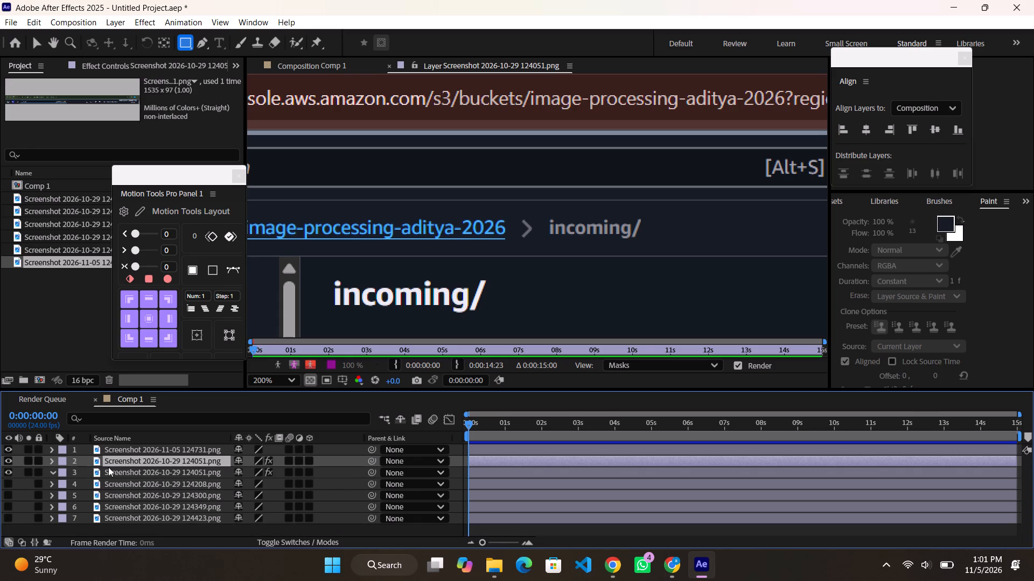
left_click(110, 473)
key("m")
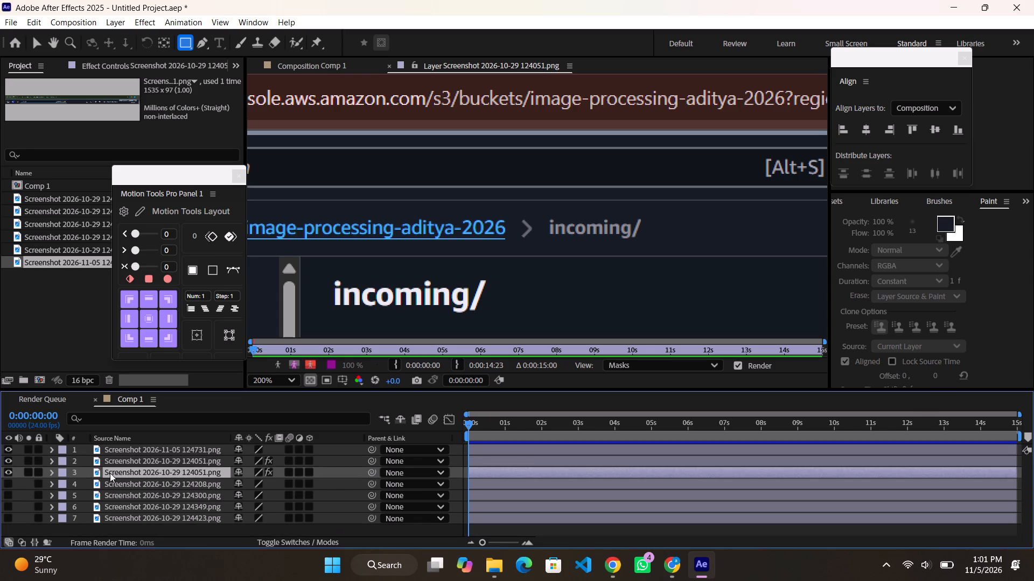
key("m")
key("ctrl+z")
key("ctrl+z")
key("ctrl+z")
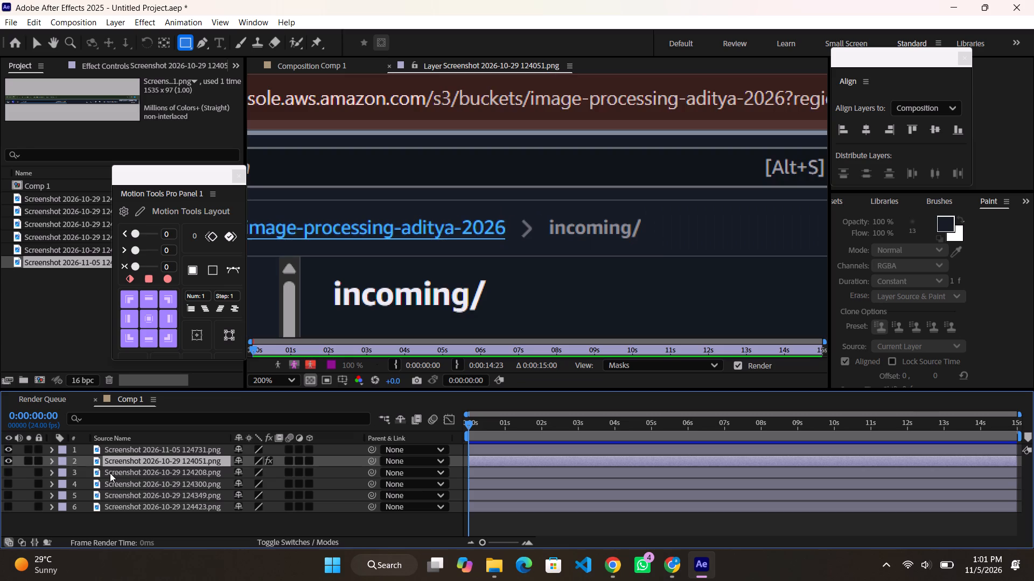
Return to the Comp 1 view and duplicate the painted Screenshot 2026-10-29 124051.png layer there.
left_click(309, 67)
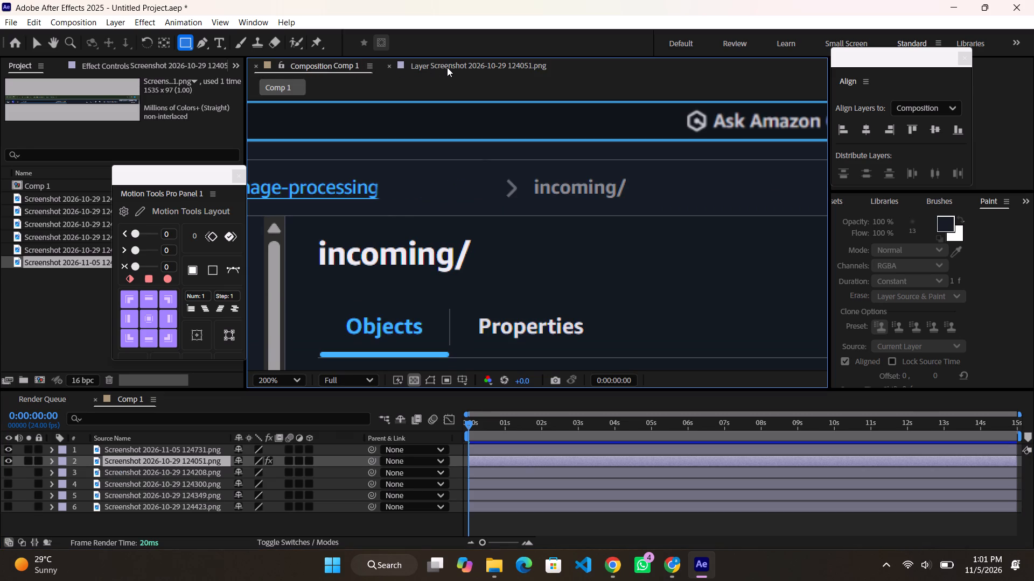
left_click(173, 459)
key("ctrl+c")
key("ctrl+v")
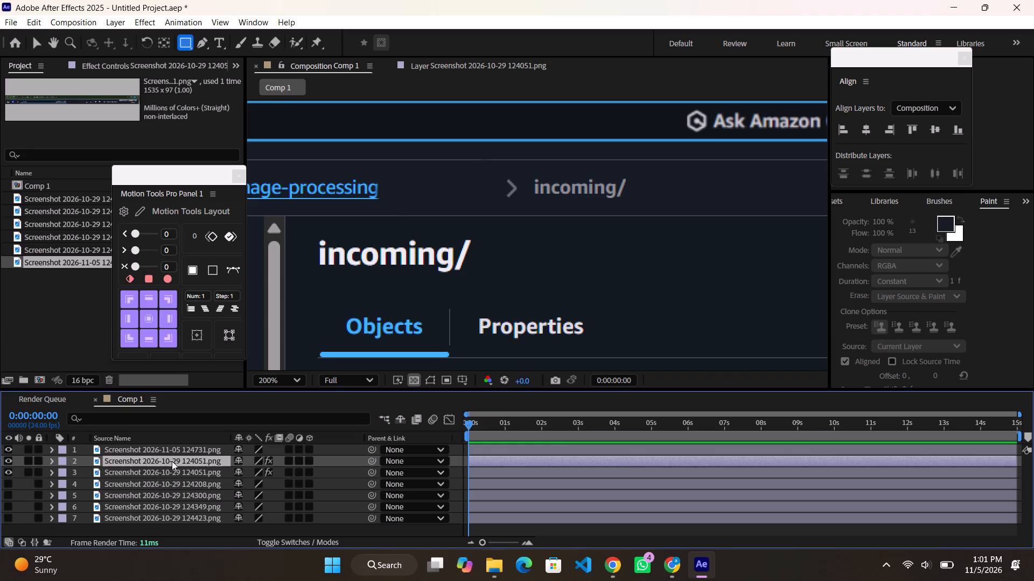
left_click(175, 469)
left_click(181, 463)
left_click(9, 459)
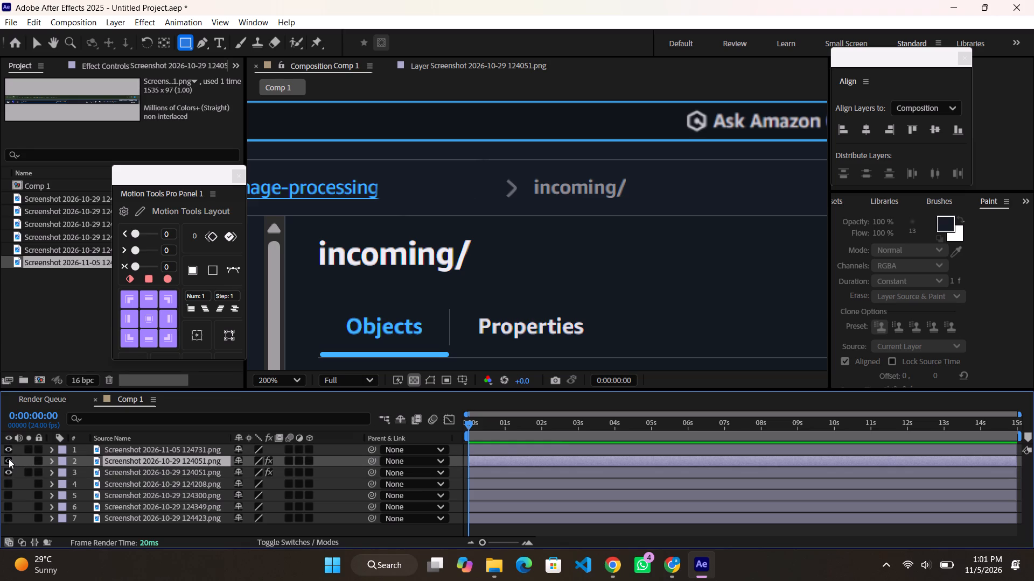
left_click(9, 459)
Mask the upper Screenshot 2026-10-29 124051.png copy with a rectangle around the arrow and "incoming/" in the breadcrumb.
left_click(155, 459)
key("m")
left_click_drag(498, 168, 614, 212)
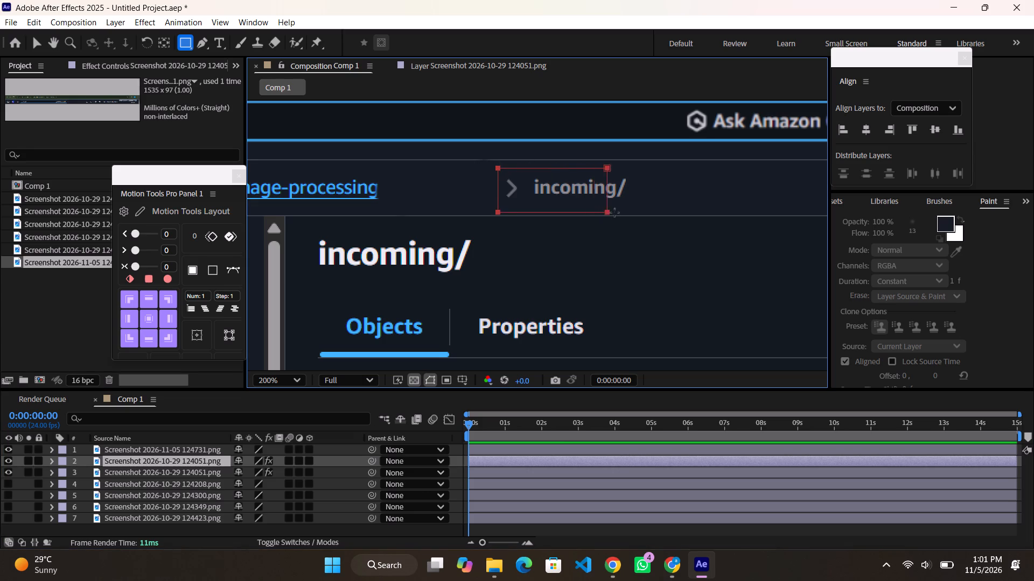
left_click_drag(614, 212, 635, 206)
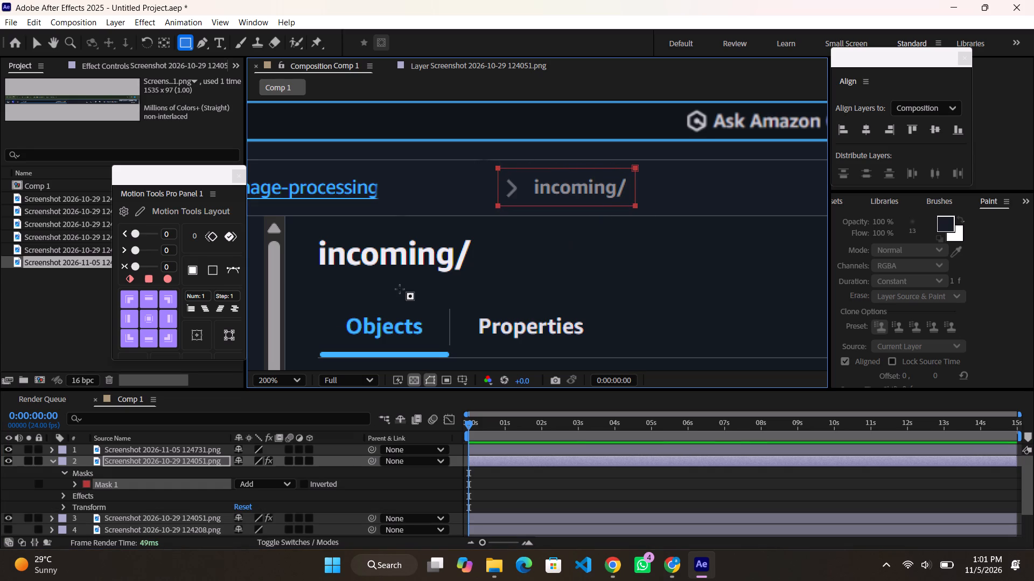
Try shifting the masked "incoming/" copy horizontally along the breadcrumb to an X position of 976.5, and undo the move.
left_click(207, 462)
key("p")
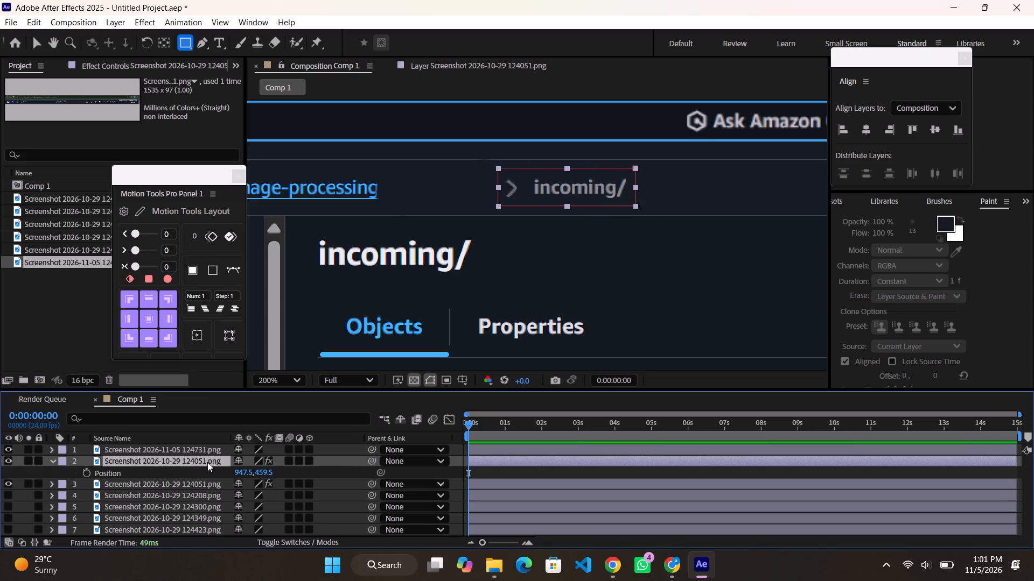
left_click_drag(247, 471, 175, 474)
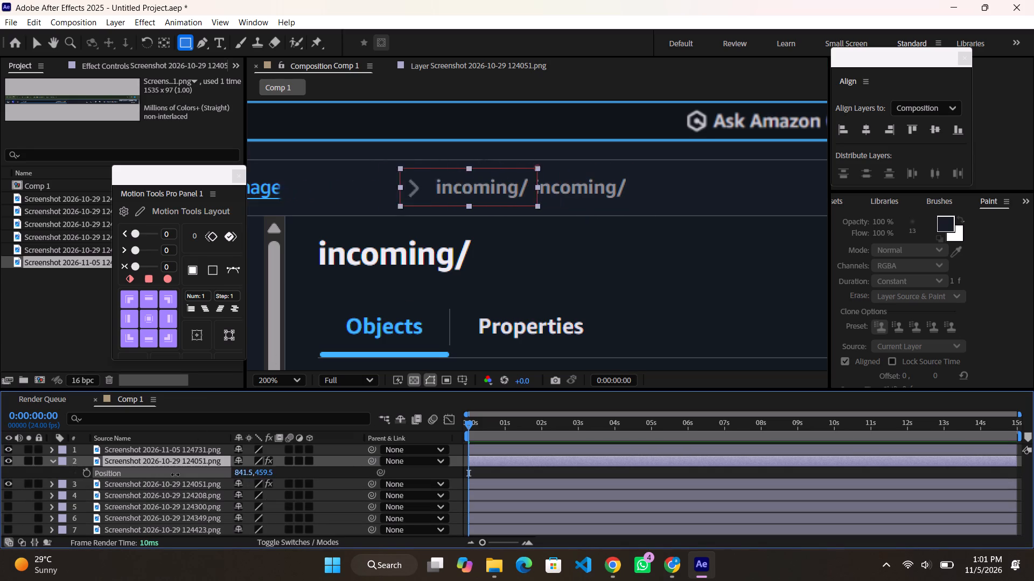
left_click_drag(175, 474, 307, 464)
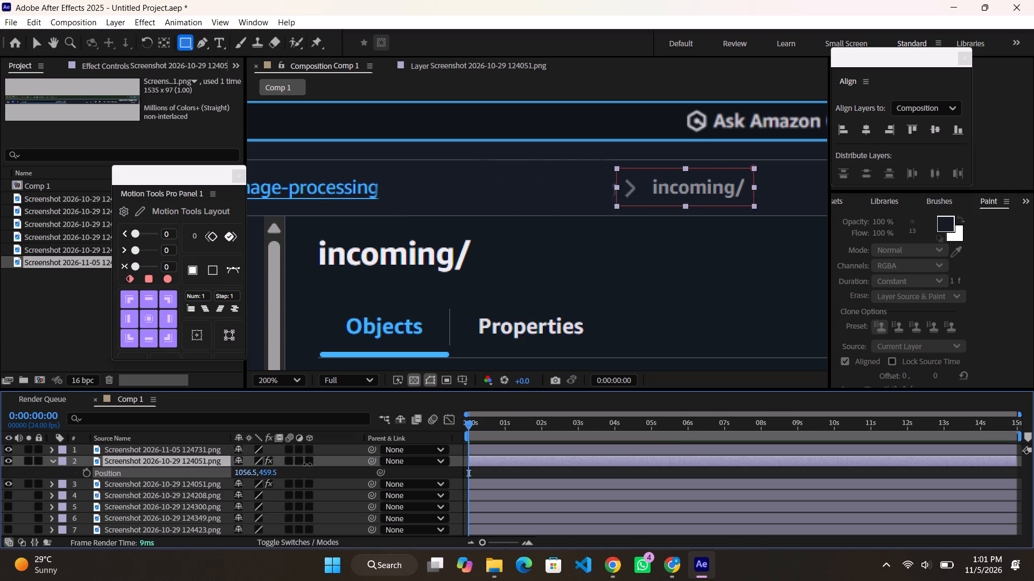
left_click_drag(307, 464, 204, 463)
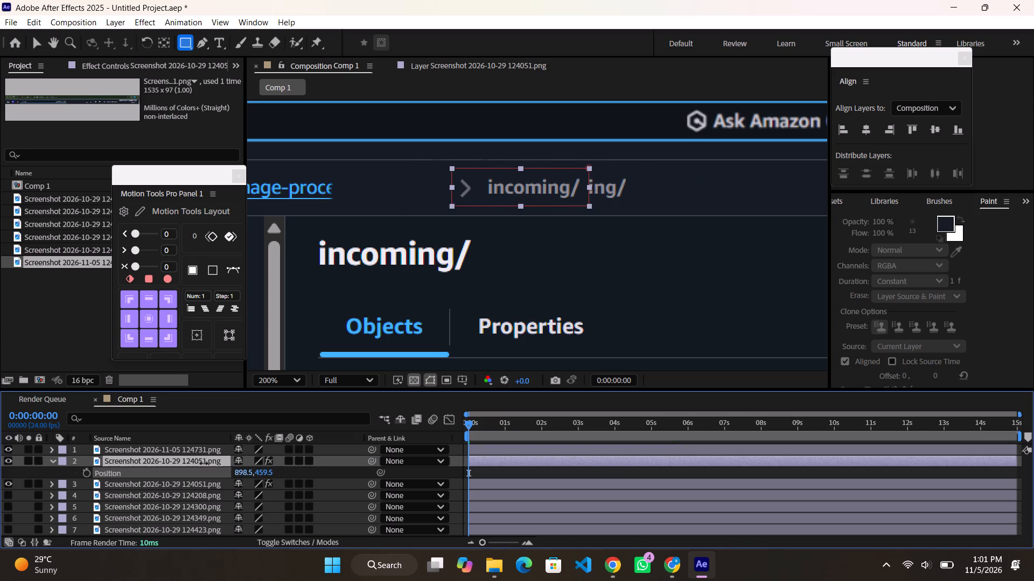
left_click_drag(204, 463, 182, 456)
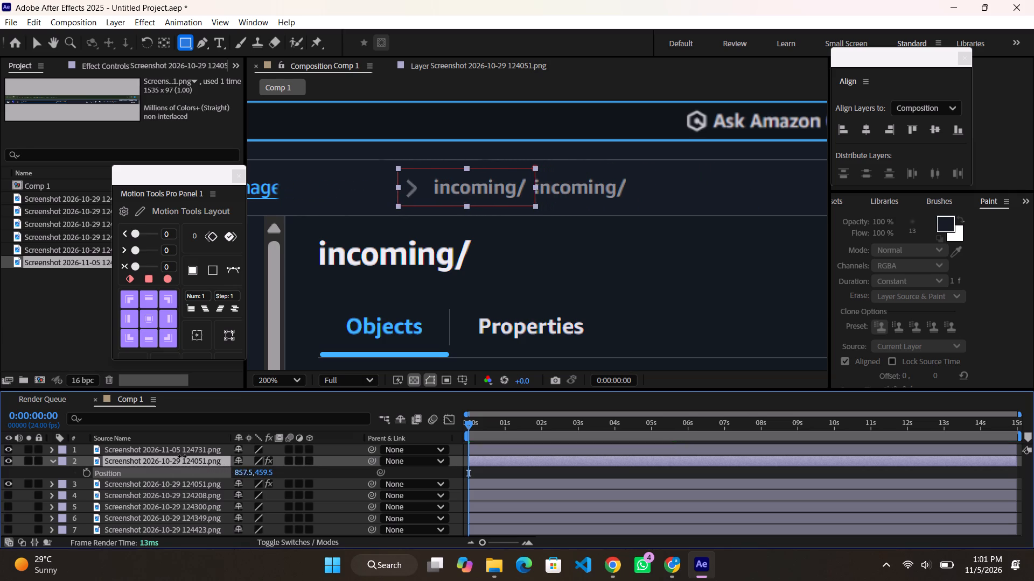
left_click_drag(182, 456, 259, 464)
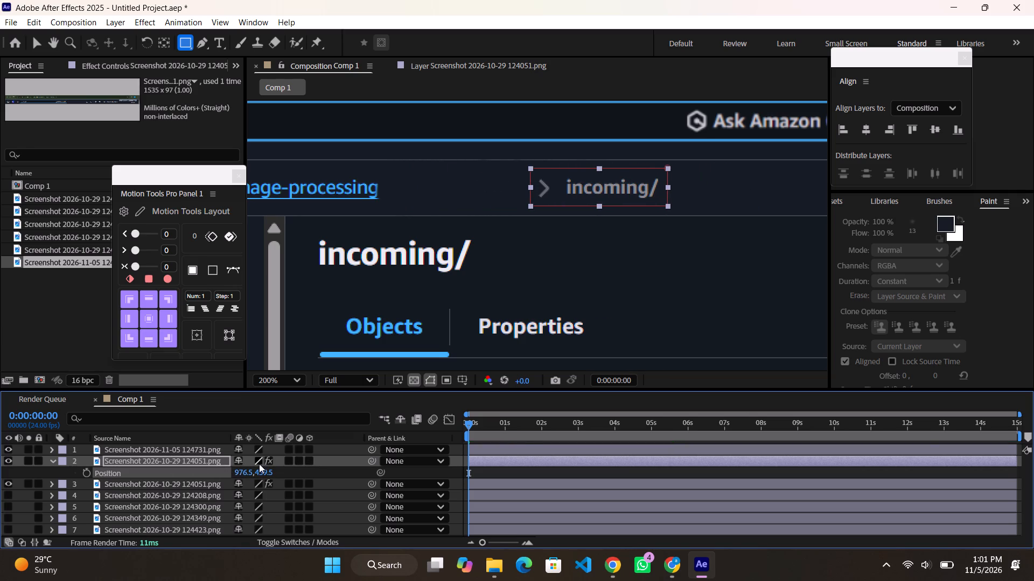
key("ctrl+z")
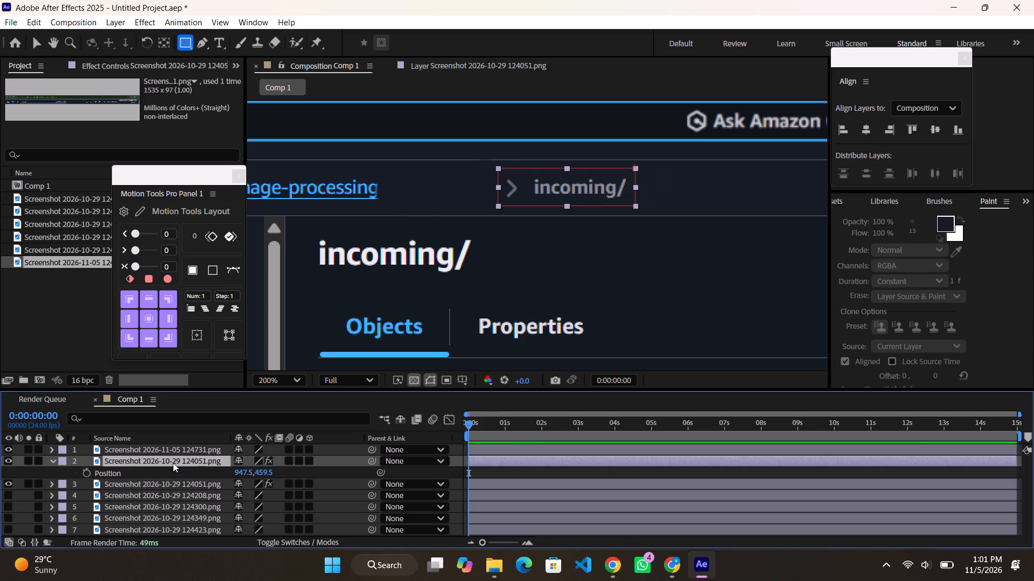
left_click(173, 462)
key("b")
Remove the Paint effect from the masked upper Screenshot 2026-10-29 124051.png copy.
left_click(105, 64)
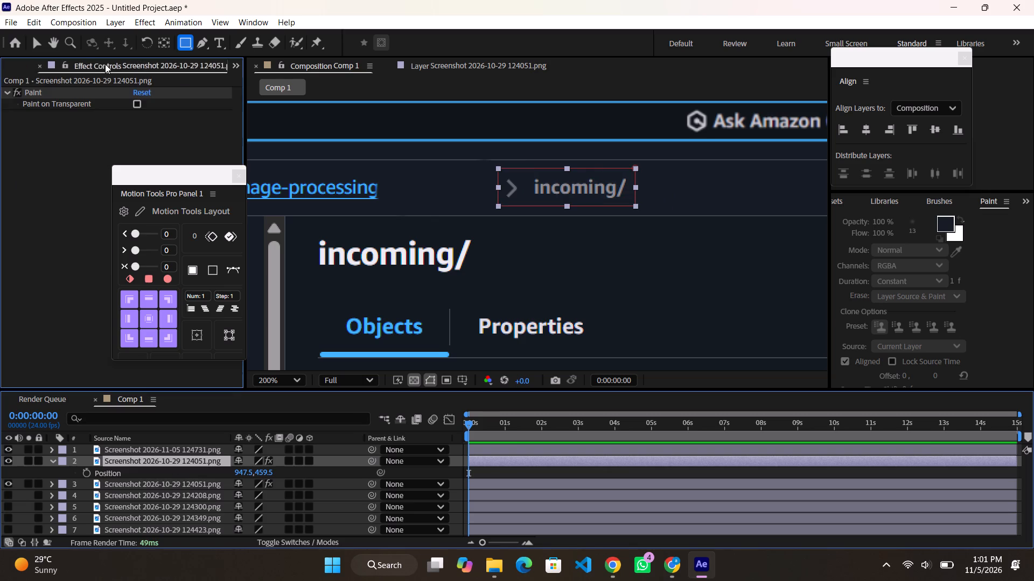
left_click(38, 93)
key("BackSpace")
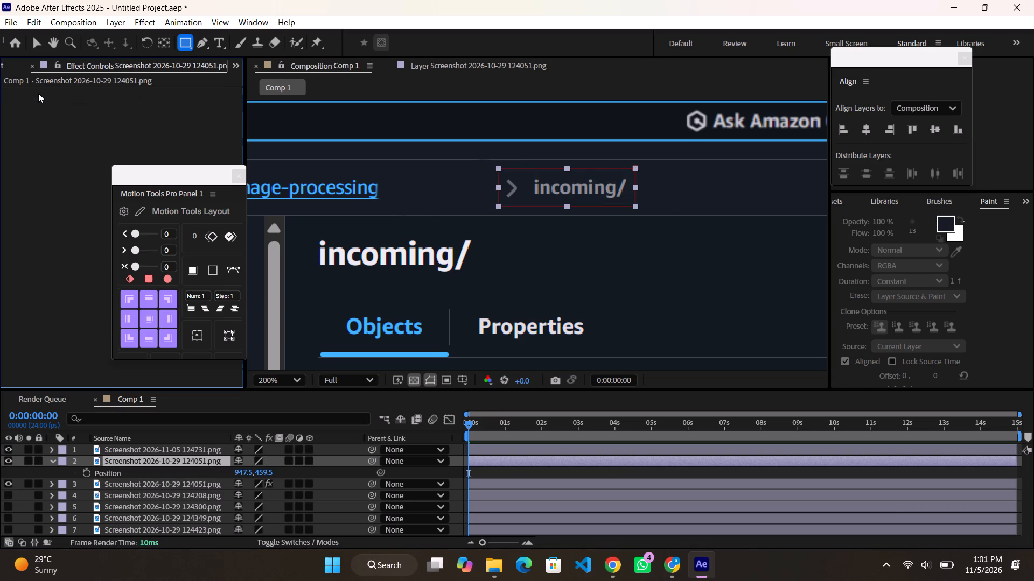
Move the masked arrow and "incoming/" copy along the breadcrumb next to "image-processing", at an X position of 843.5.
left_click(129, 460)
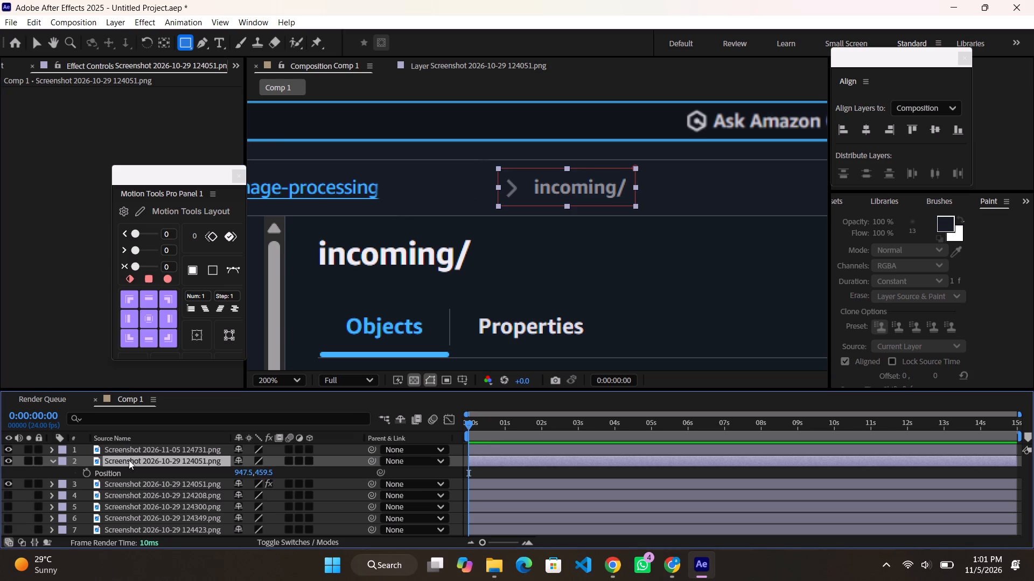
left_click_drag(253, 474, 240, 472)
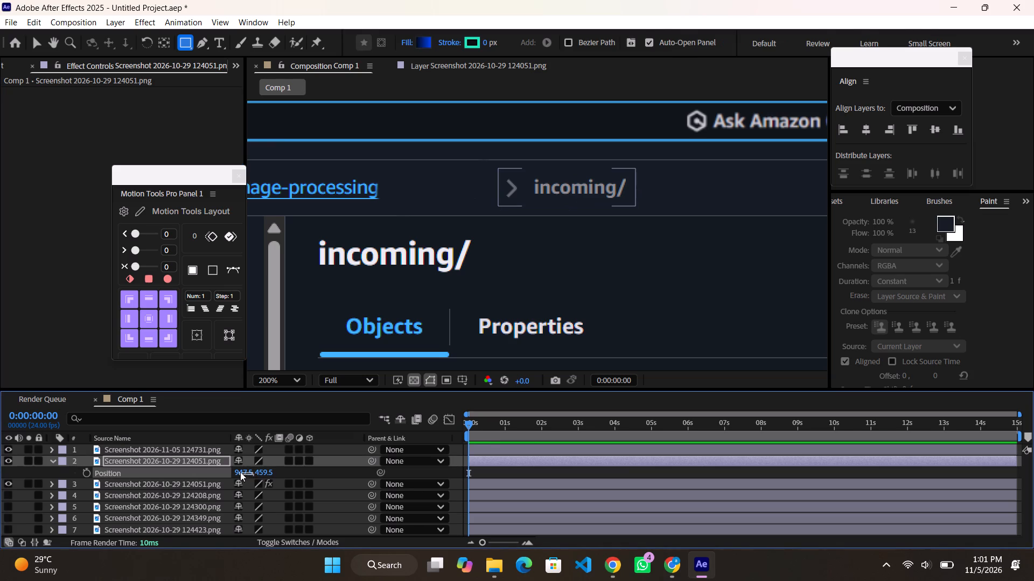
left_click_drag(240, 472, 242, 471)
left_click_drag(242, 471, 136, 466)
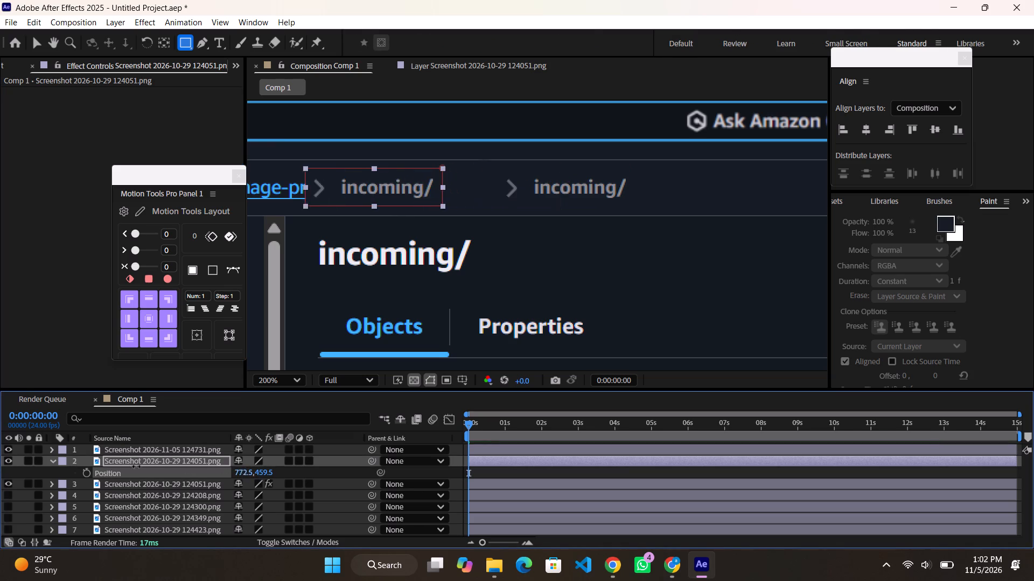
left_click_drag(136, 466, 171, 471)
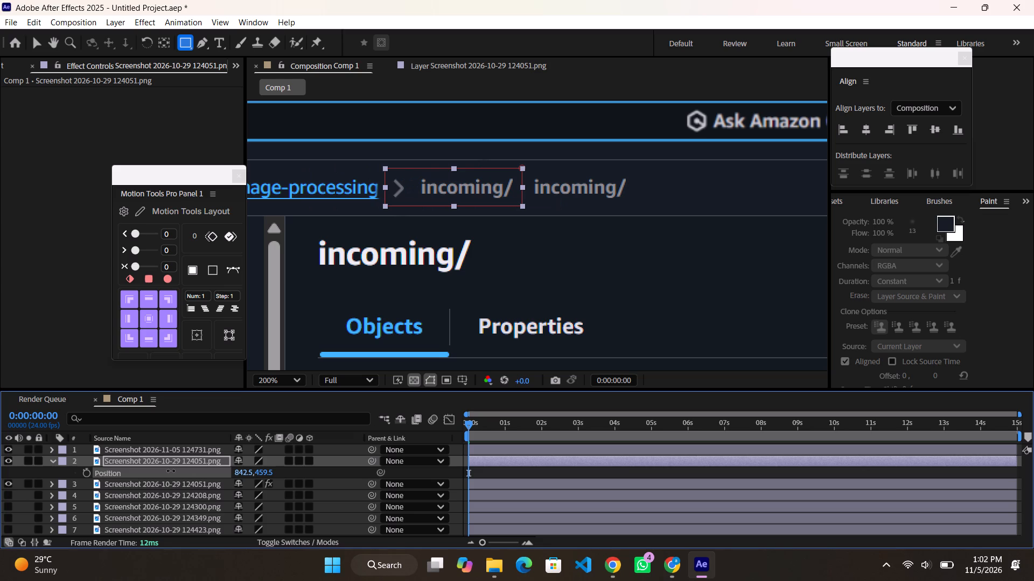
left_click_drag(171, 471, 169, 472)
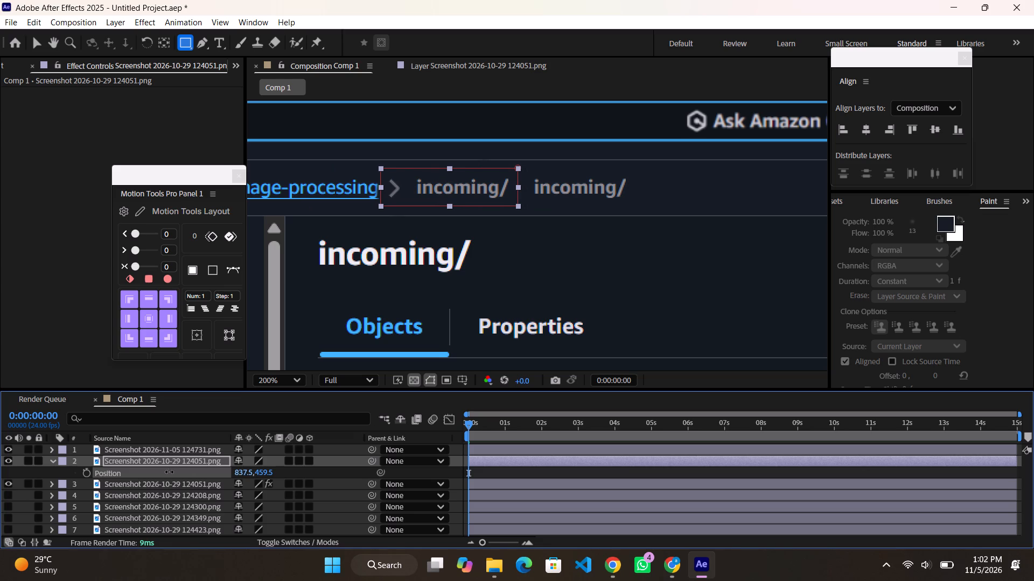
left_click_drag(169, 472, 172, 471)
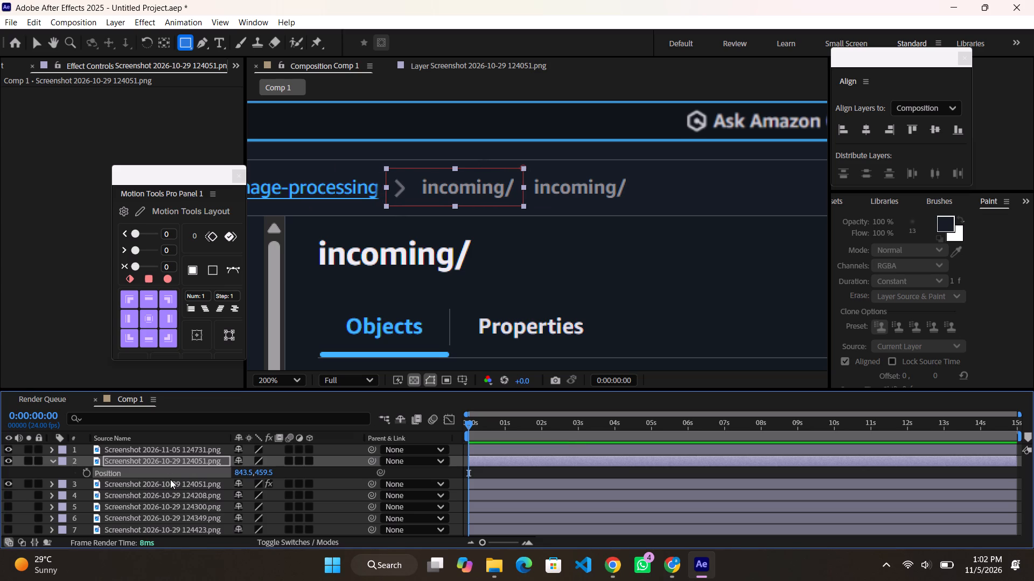
Paint over the original "incoming/" breadcrumb text on the lower Screenshot 2026-10-29 124051.png layer with the dark background colour, and return to Comp 1.
left_click(165, 482)
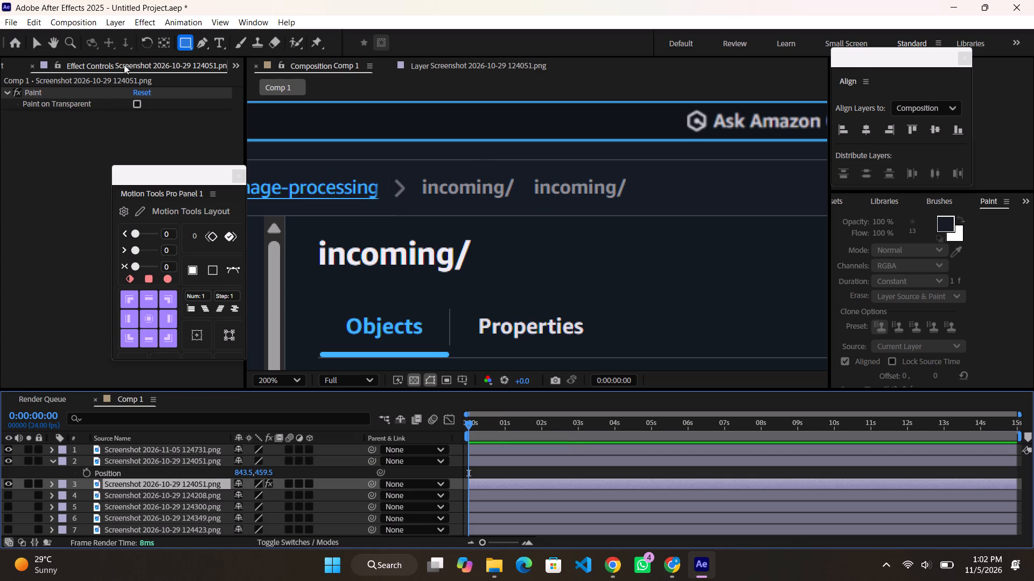
left_click(243, 38)
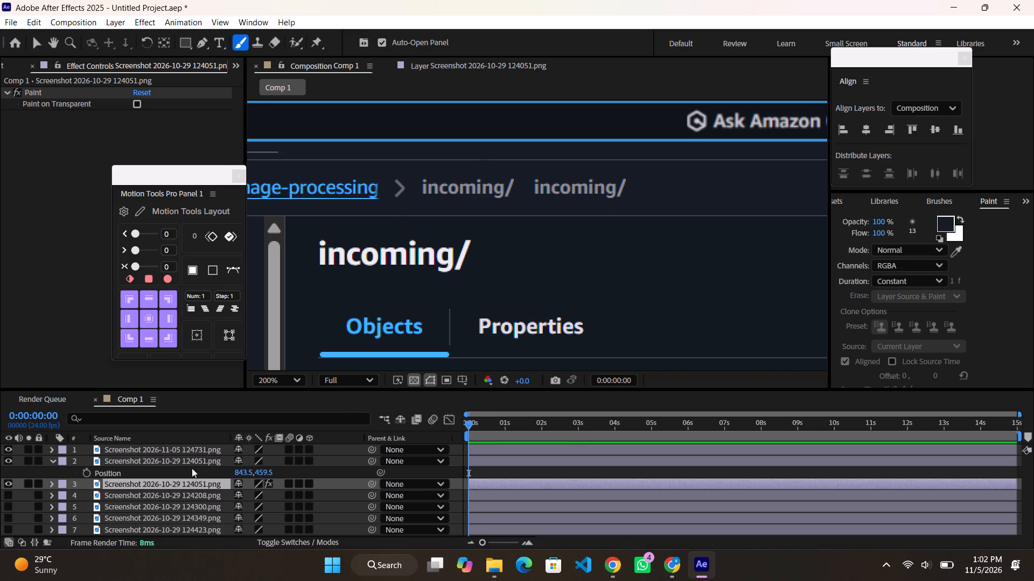
double_click(183, 487)
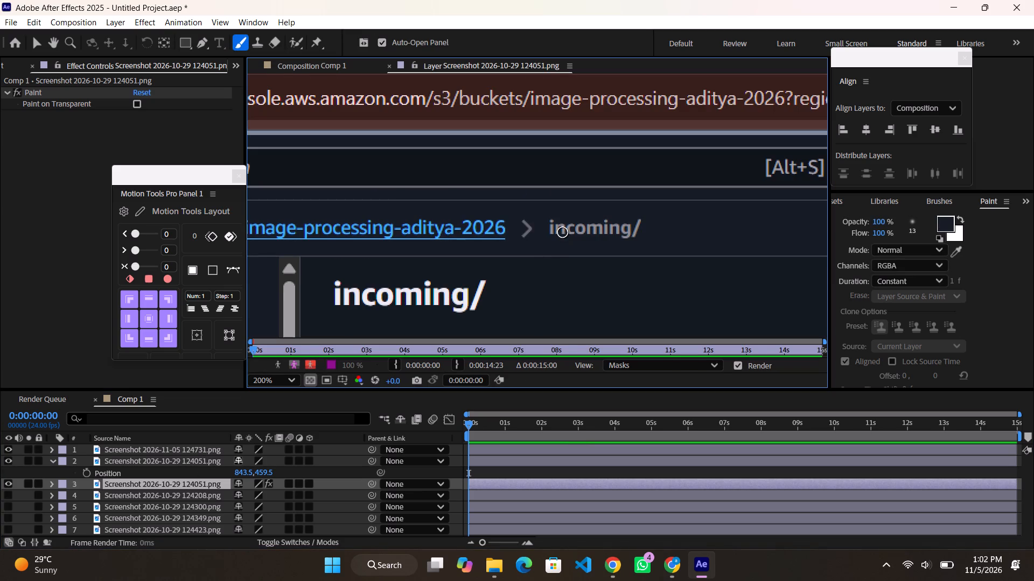
left_click_drag(562, 232, 557, 232)
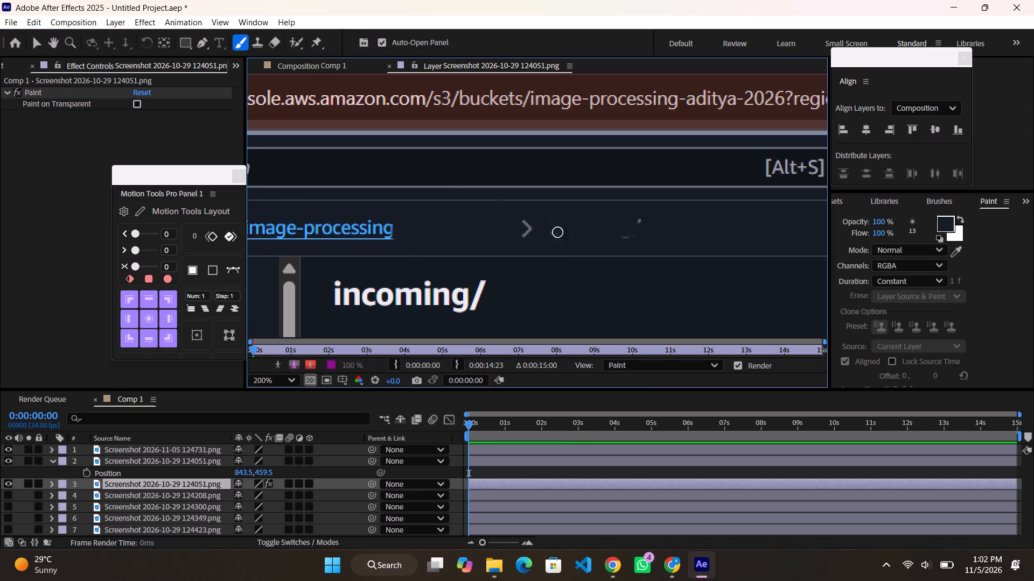
left_click_drag(557, 232, 556, 224)
left_click_drag(556, 224, 652, 212)
key("v")
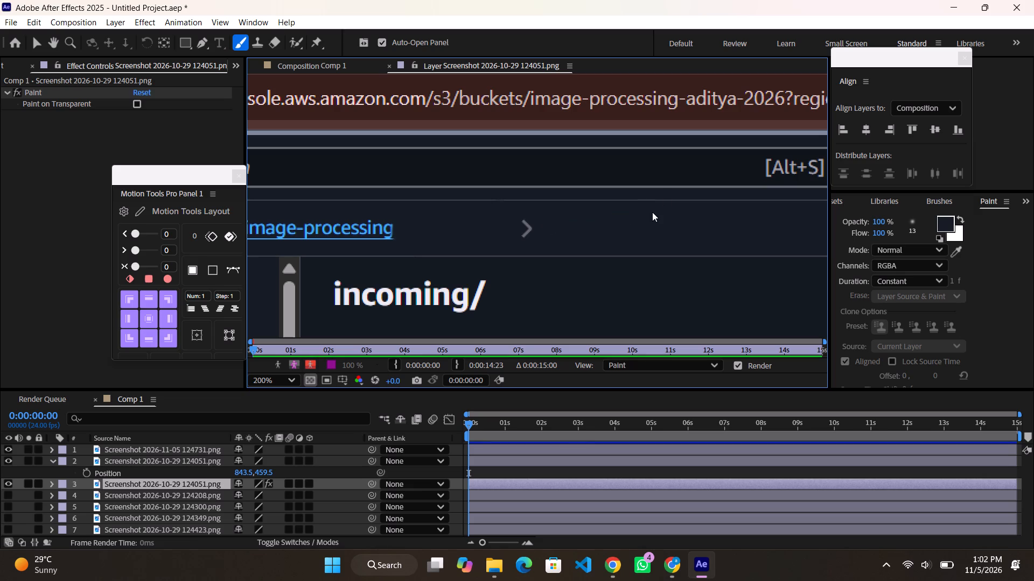
left_click(339, 63)
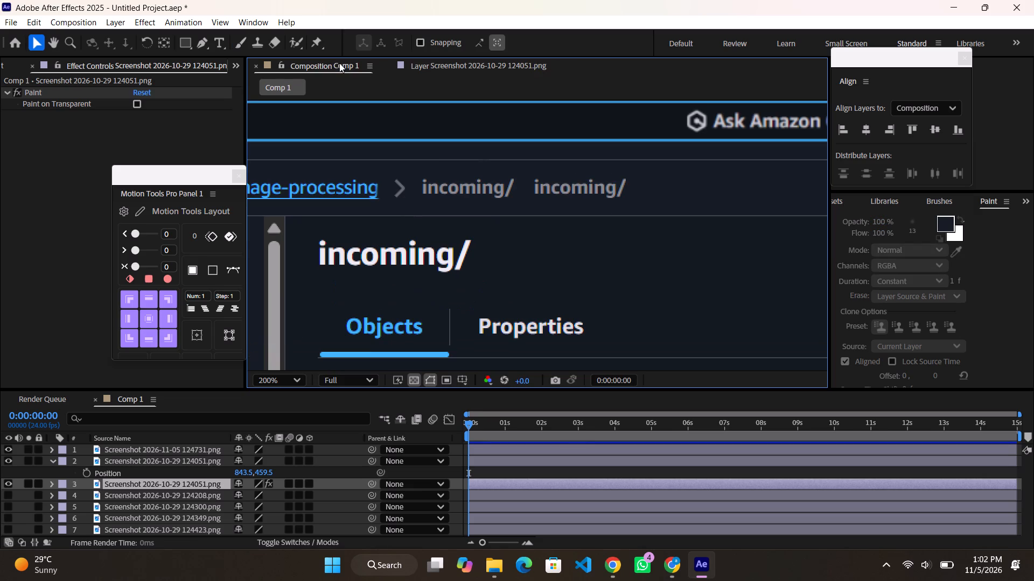
left_click(393, 65)
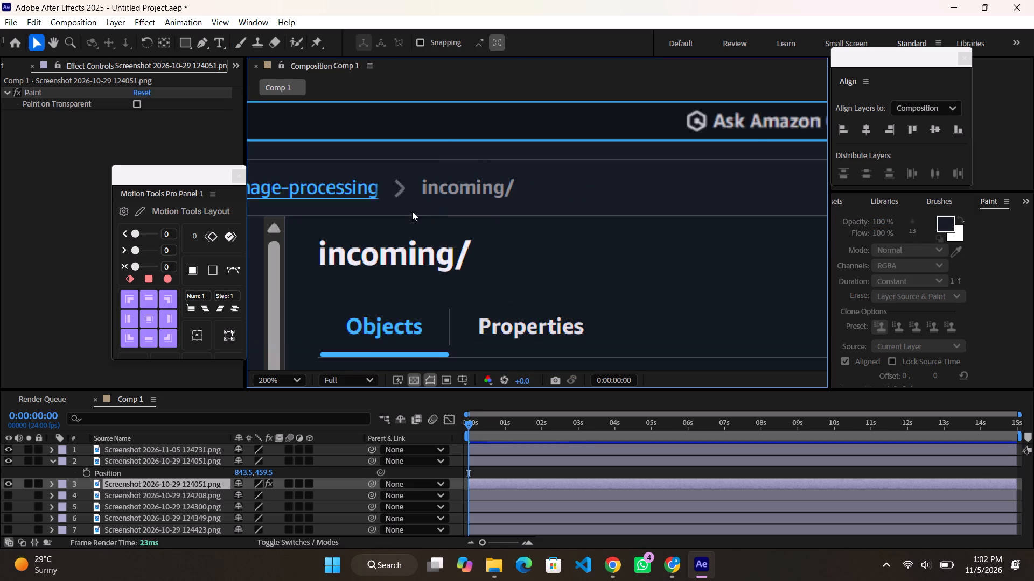
Review the whole Comp 1 frame and check which areas the header and breadcrumb layers cover.
left_click(286, 375)
left_click(291, 109)
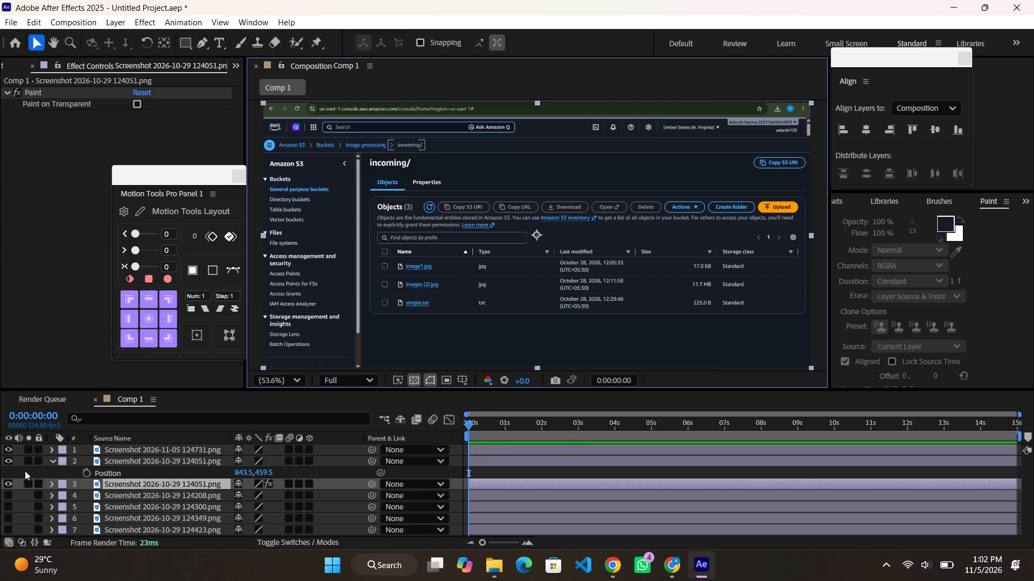
left_click(57, 463)
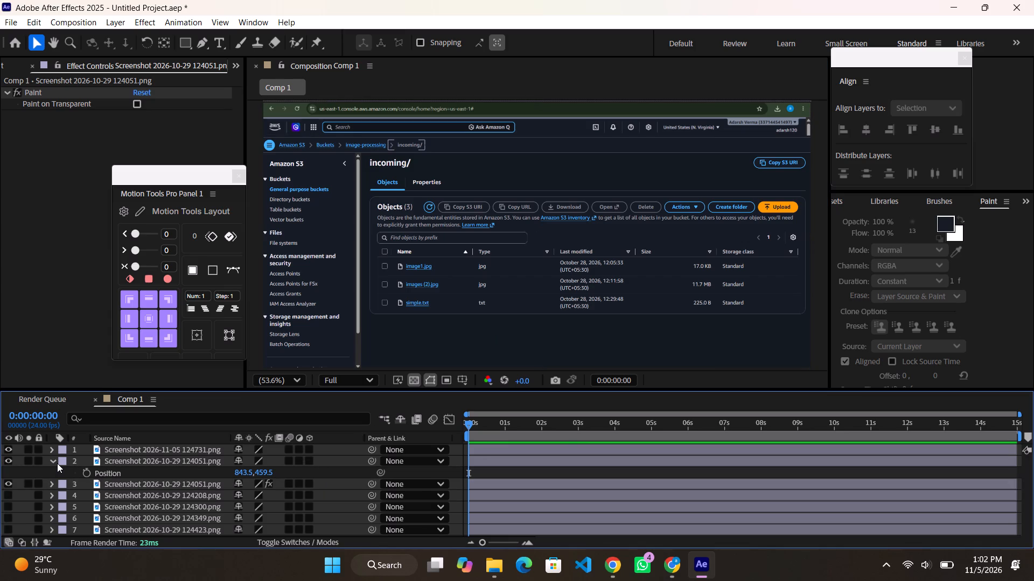
left_click(54, 460)
left_click(91, 460)
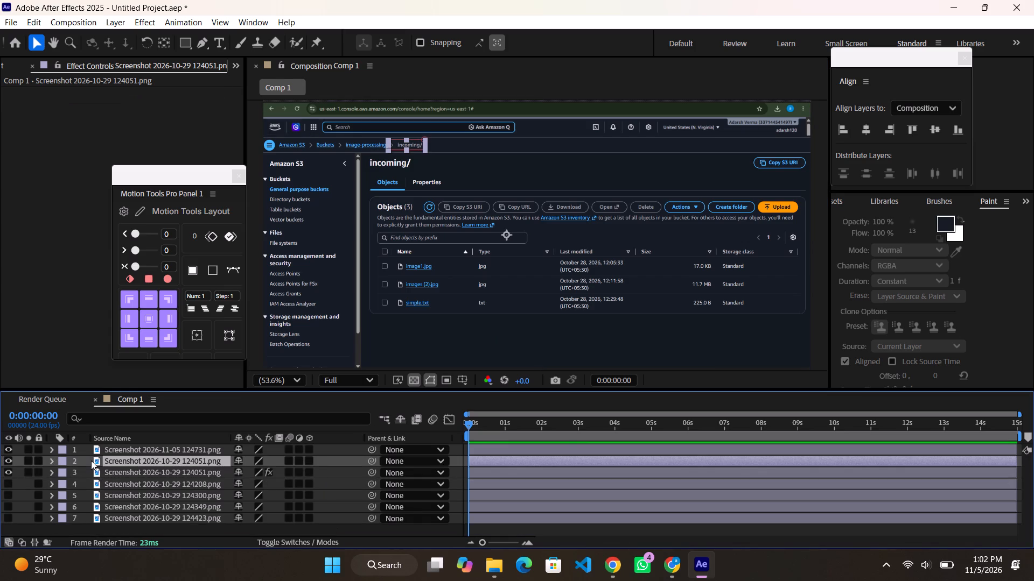
left_click(105, 450)
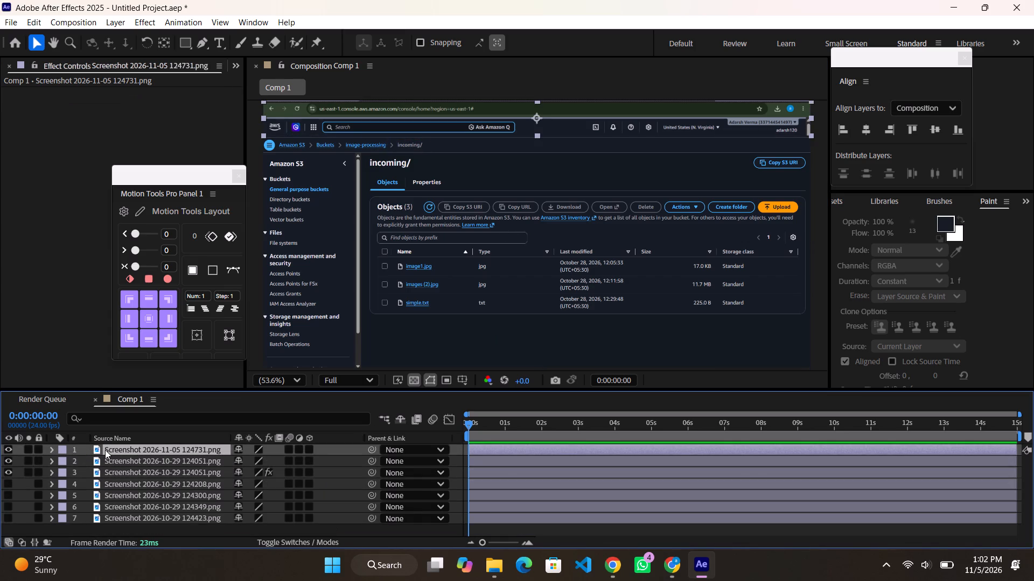
left_click(87, 459)
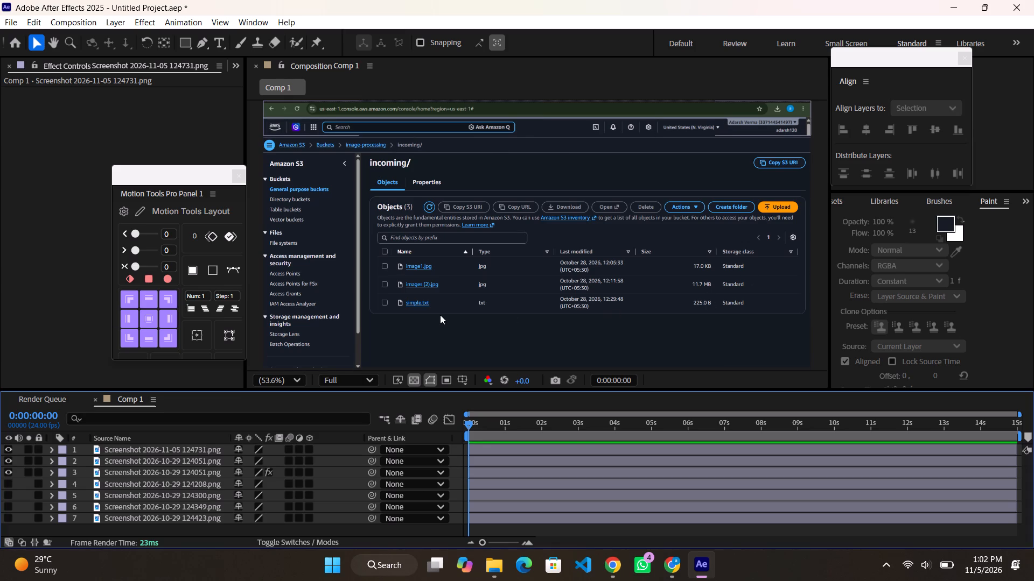
left_click(41, 393)
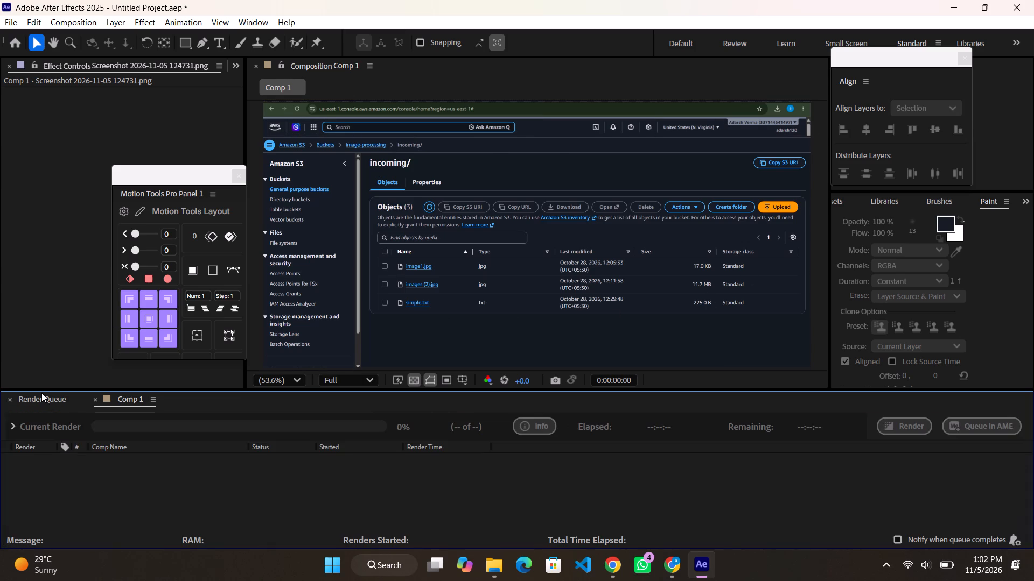
left_click(117, 403)
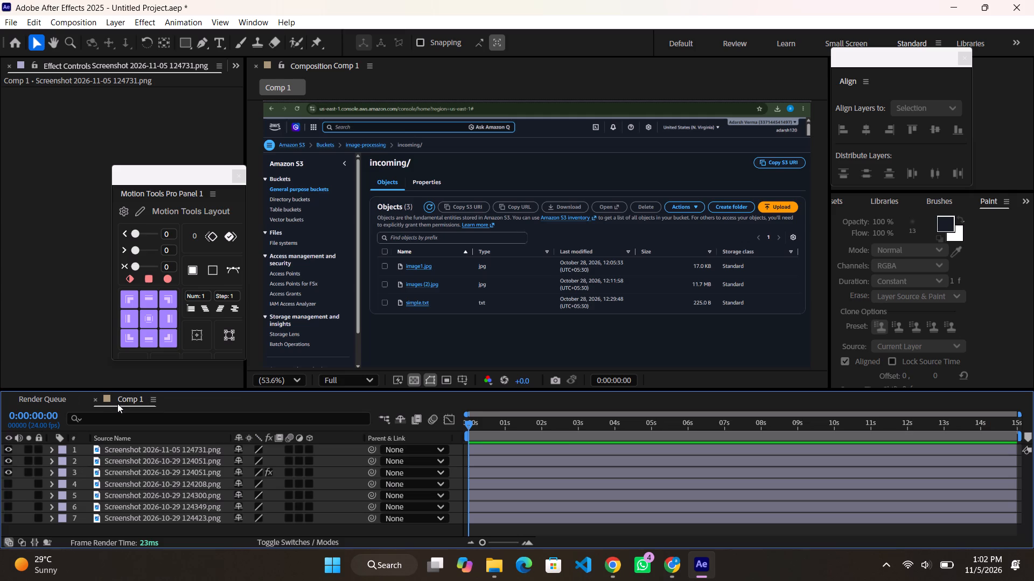
Shorten the Comp 1 work area to the very first frame at 0:00:00:00.
left_click(15, 24)
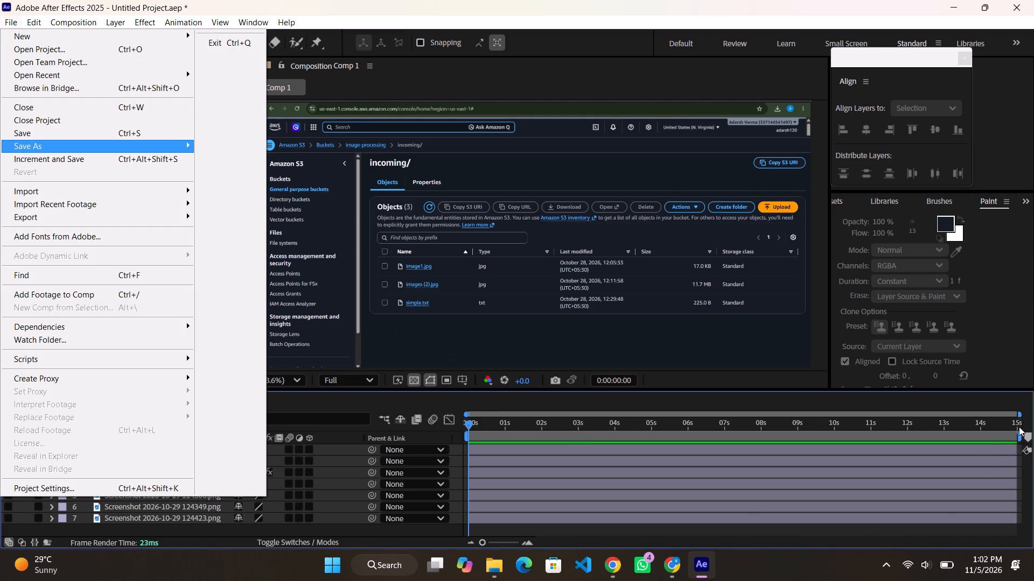
left_click(1018, 432)
left_click_drag(1018, 432, 487, 426)
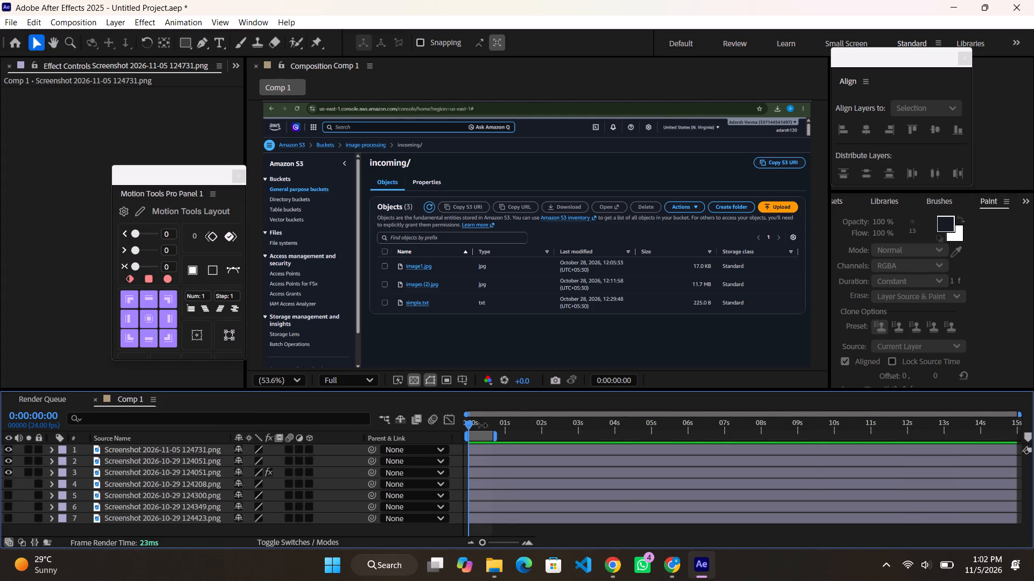
left_click_drag(487, 426, 400, 436)
Add Comp 1 to the render queue and set its output format to JPEG Sequence.
left_click(11, 22)
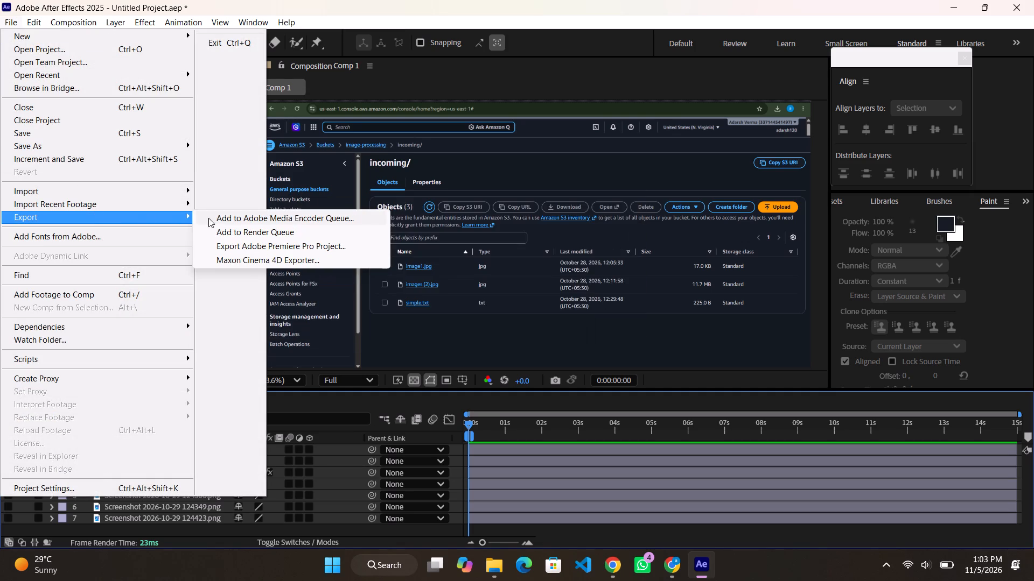
left_click(232, 229)
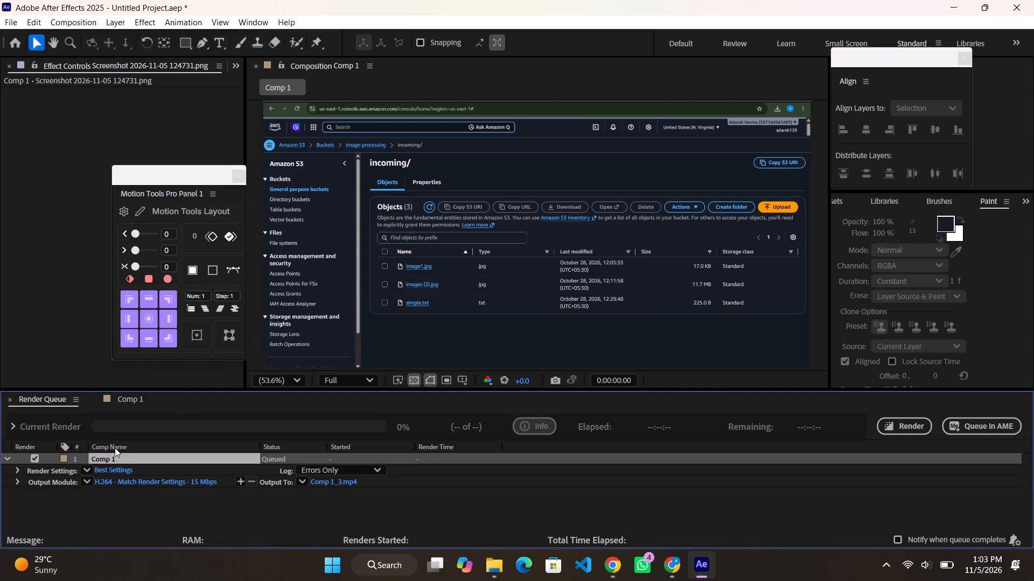
left_click(111, 479)
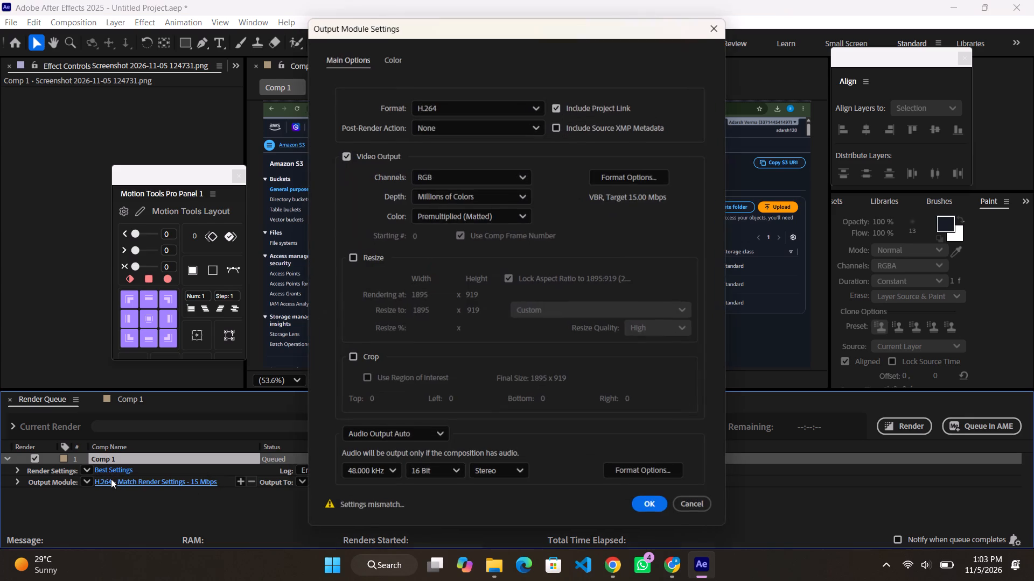
left_click(480, 101)
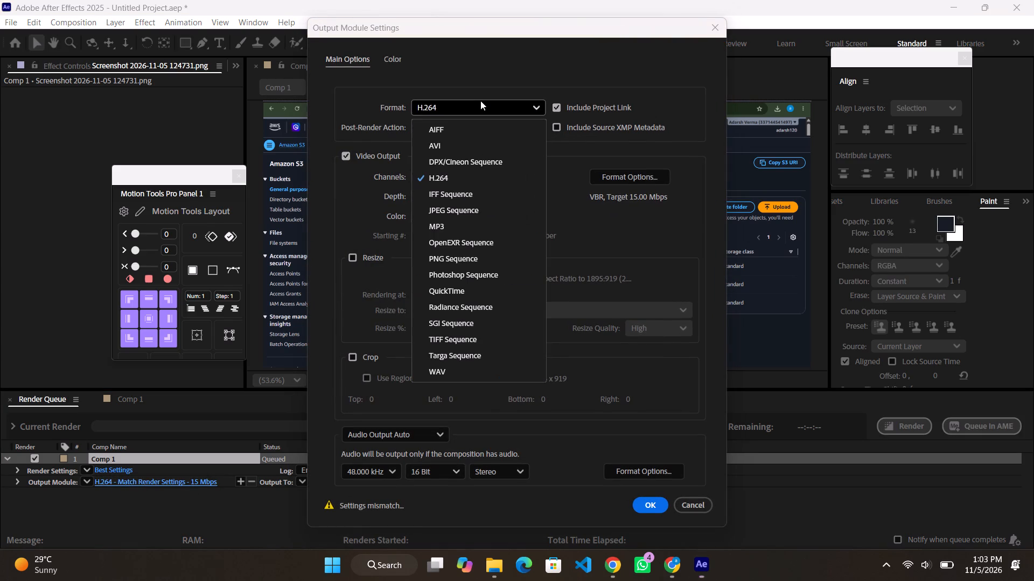
left_click(463, 213)
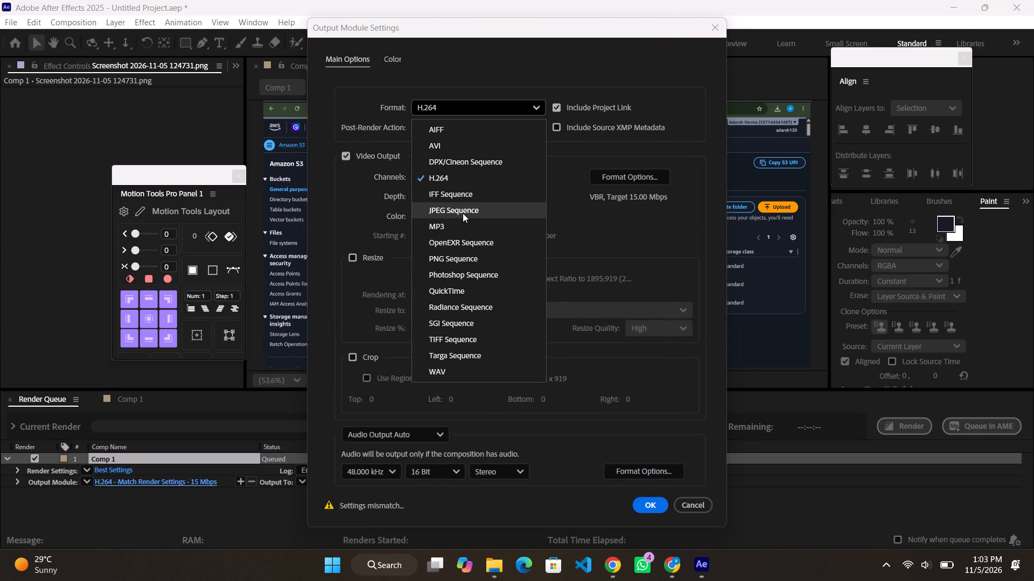
left_click(654, 496)
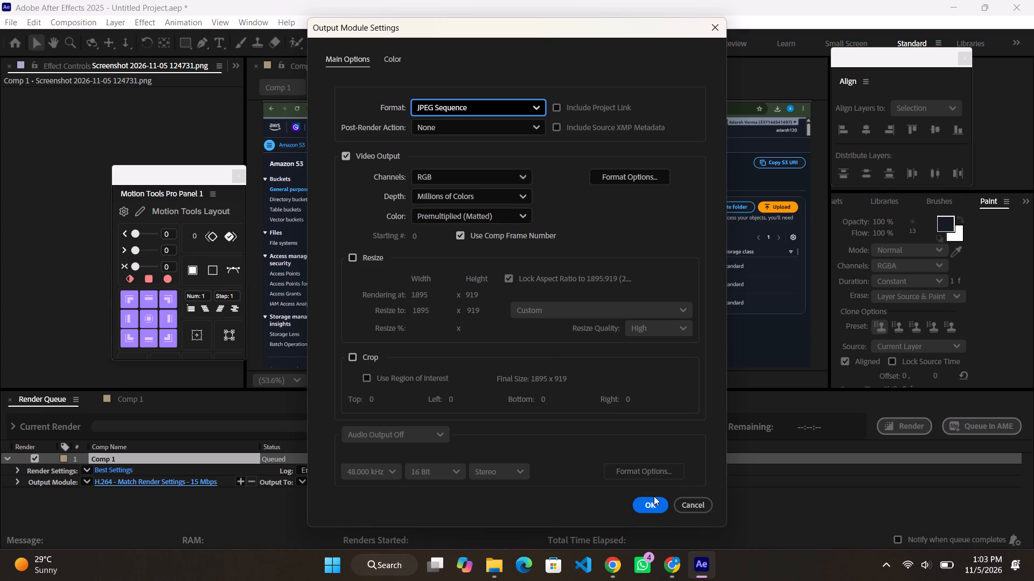
left_click(654, 502)
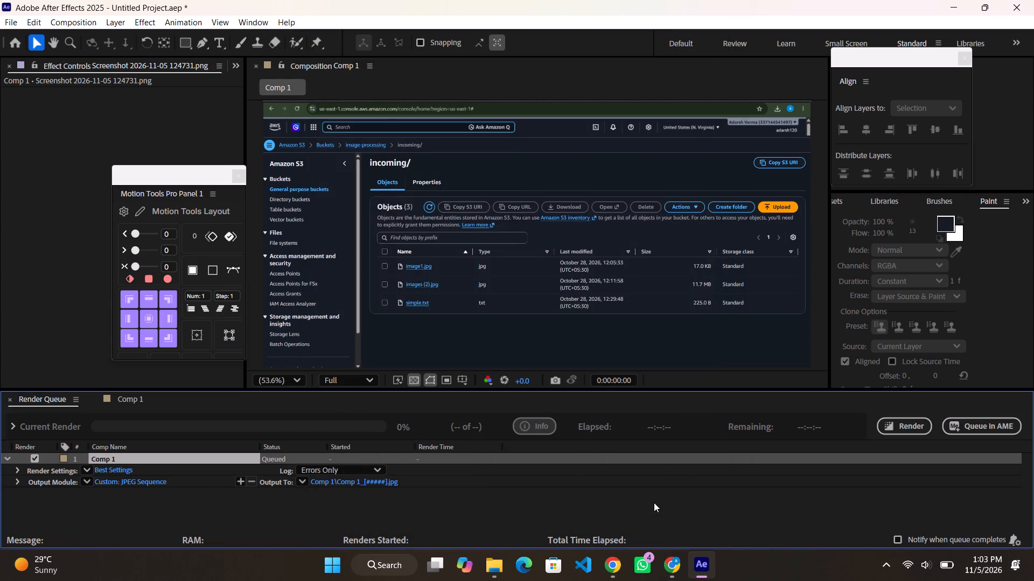
Set the render output file name to ss1 in the Downloads folder, saved in the Comp 1 subfolder.
left_click(320, 480)
type("ss1")
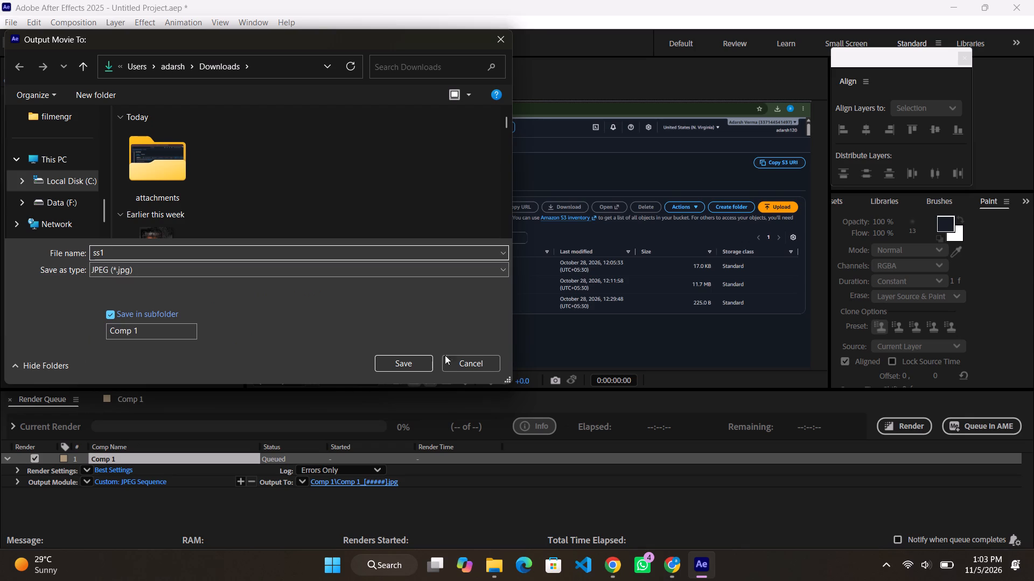
double_click(408, 371)
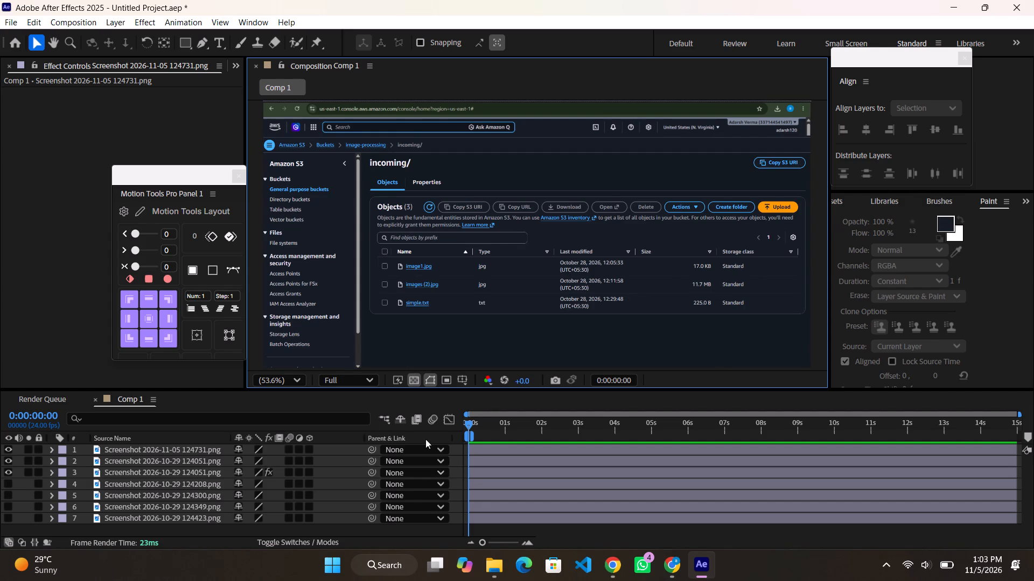
Render the queued ss1 JPEG sequence of Comp 1.
left_click(40, 396)
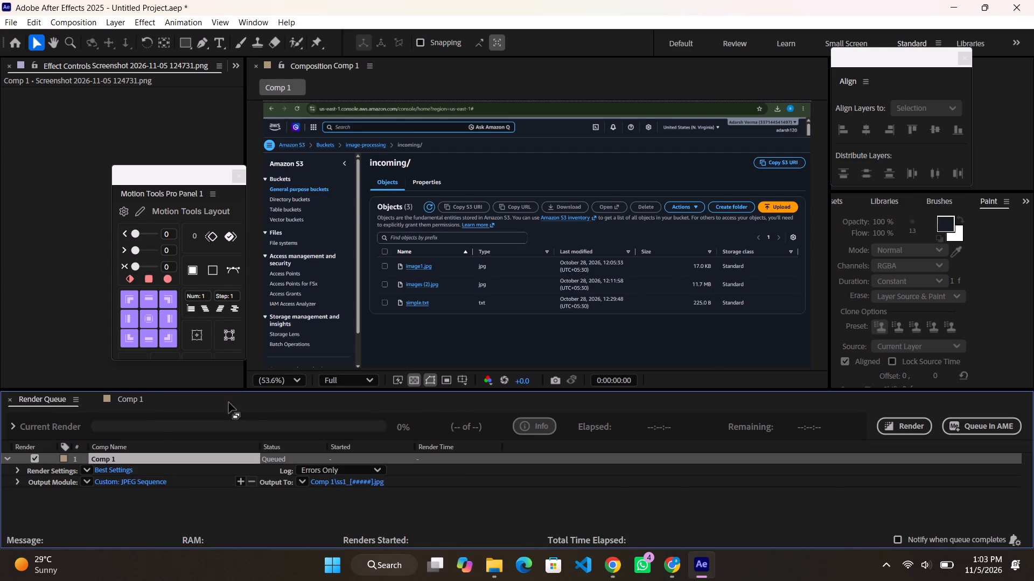
left_click(911, 431)
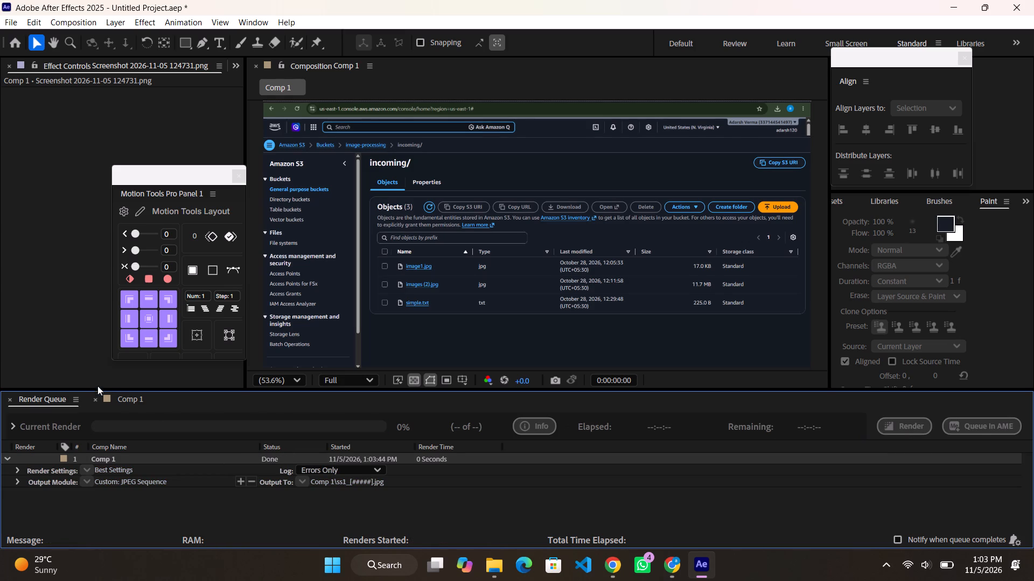
left_click(135, 402)
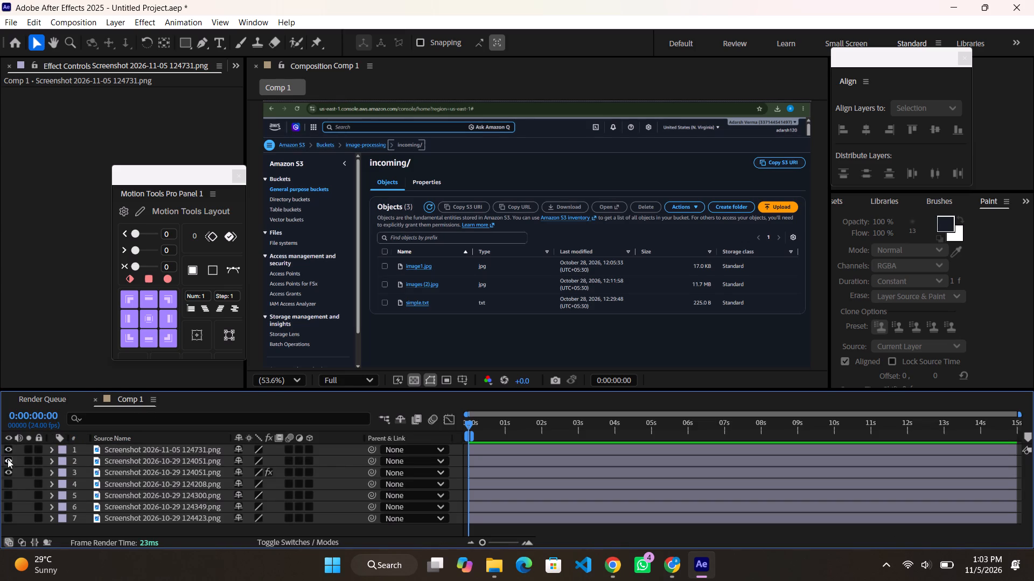
left_click(9, 460)
left_click(9, 469)
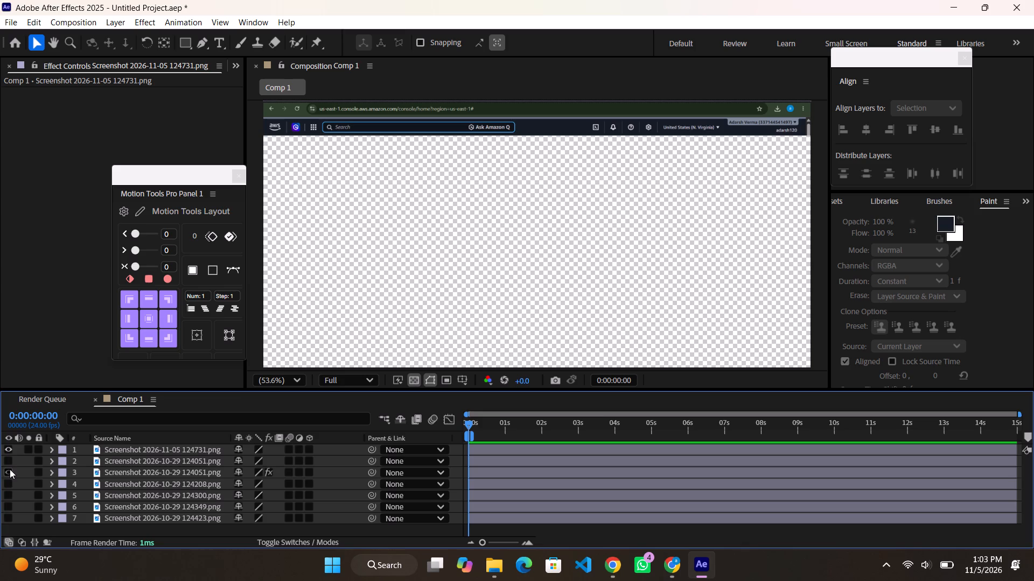
left_click(9, 482)
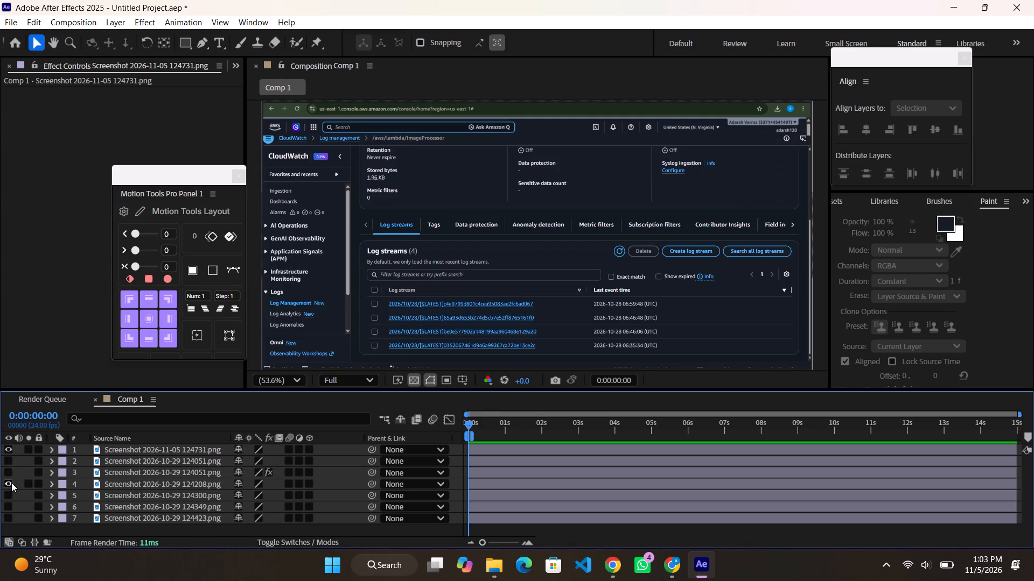
left_click(118, 450)
key("p")
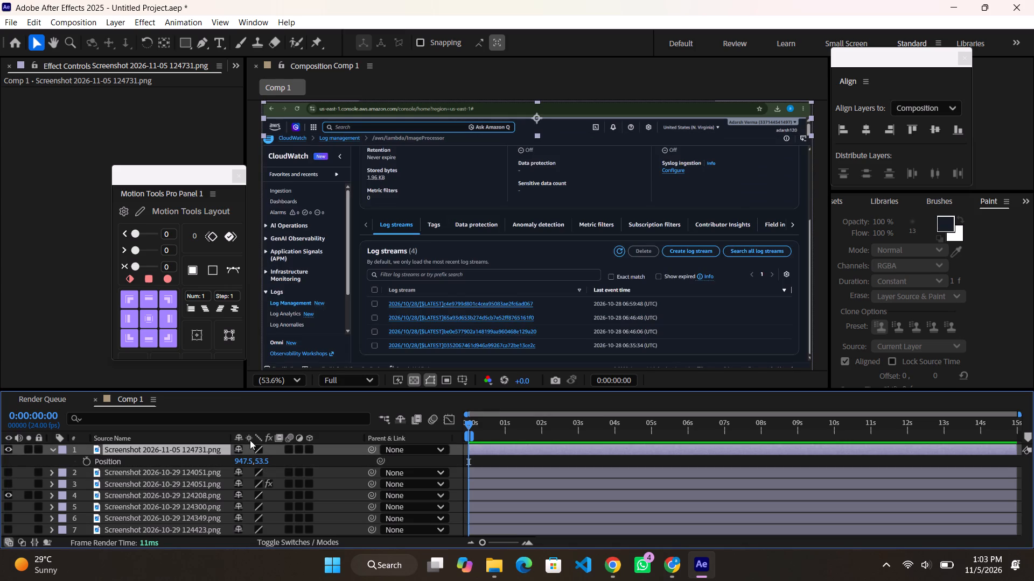
left_click(258, 463)
key("5")
key("4")
key("Return")
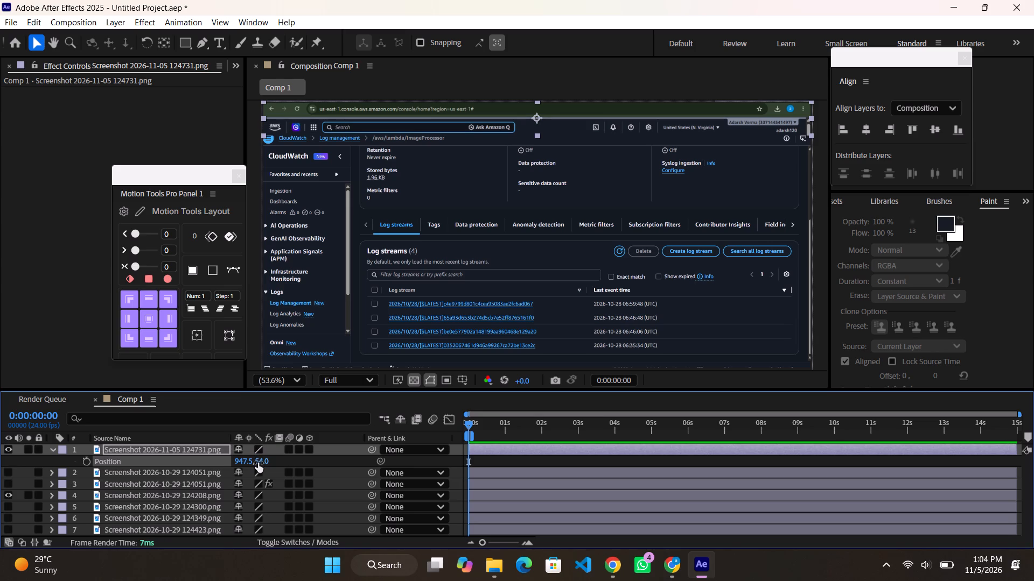
left_click(80, 443)
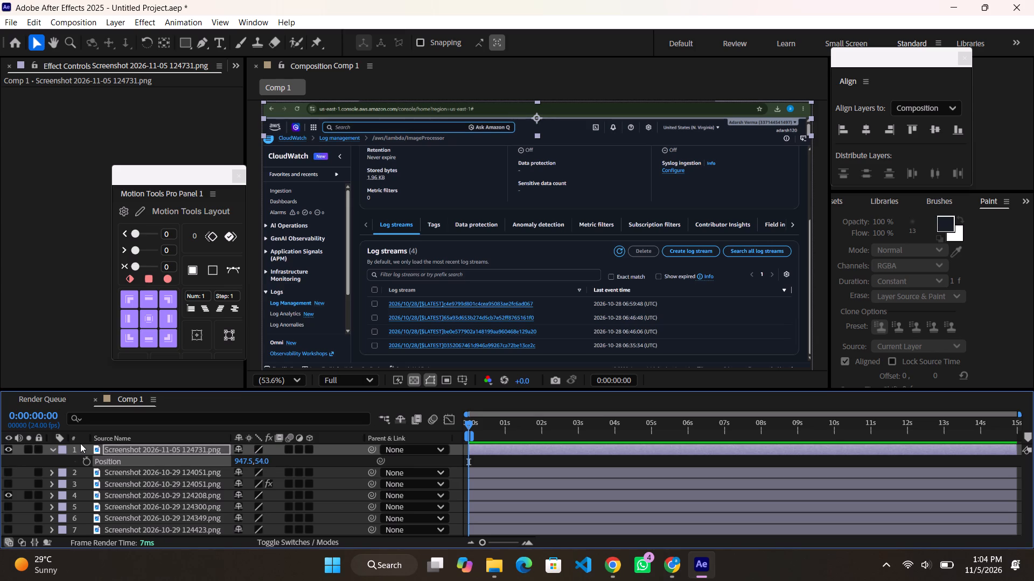
left_click(87, 450)
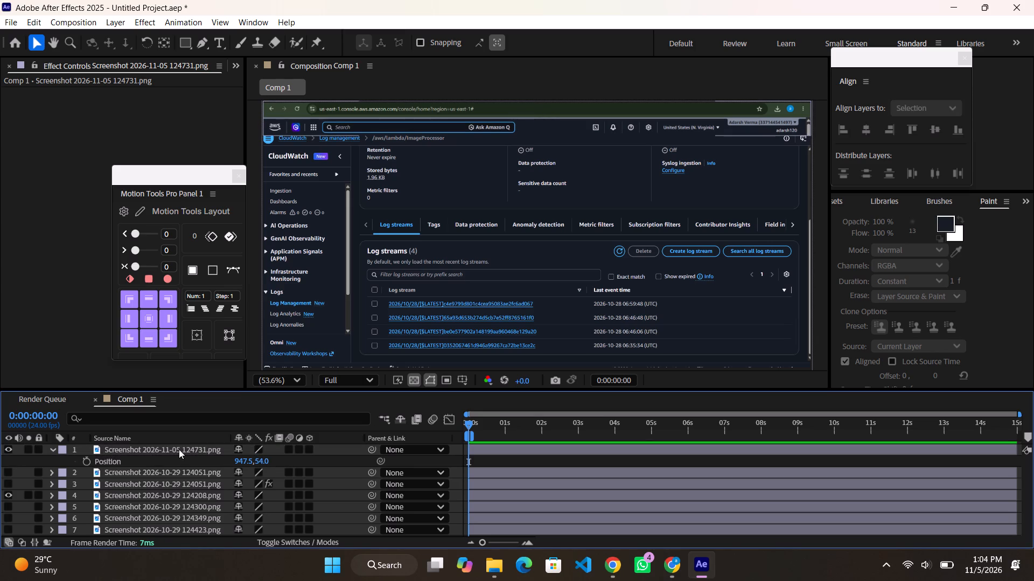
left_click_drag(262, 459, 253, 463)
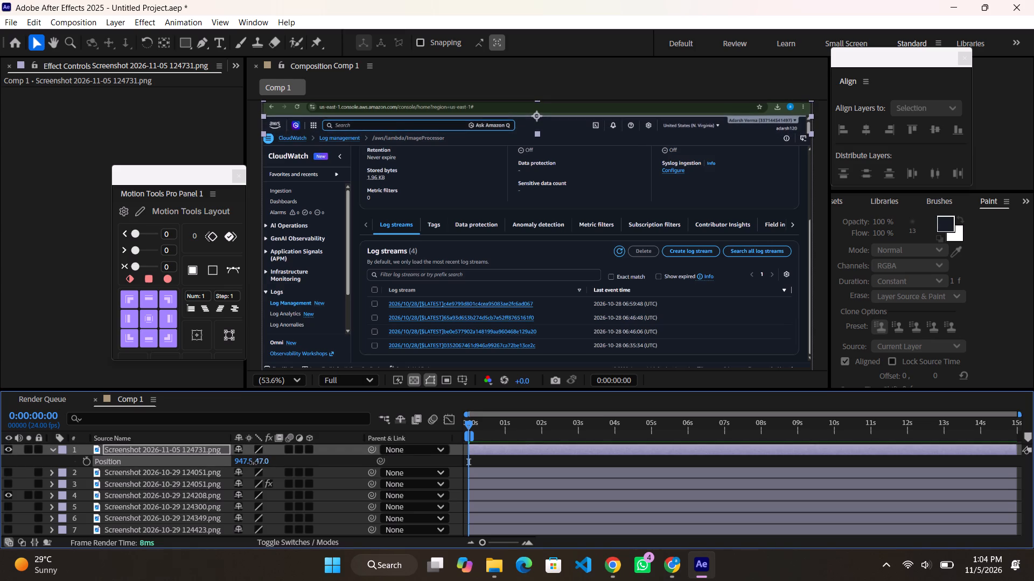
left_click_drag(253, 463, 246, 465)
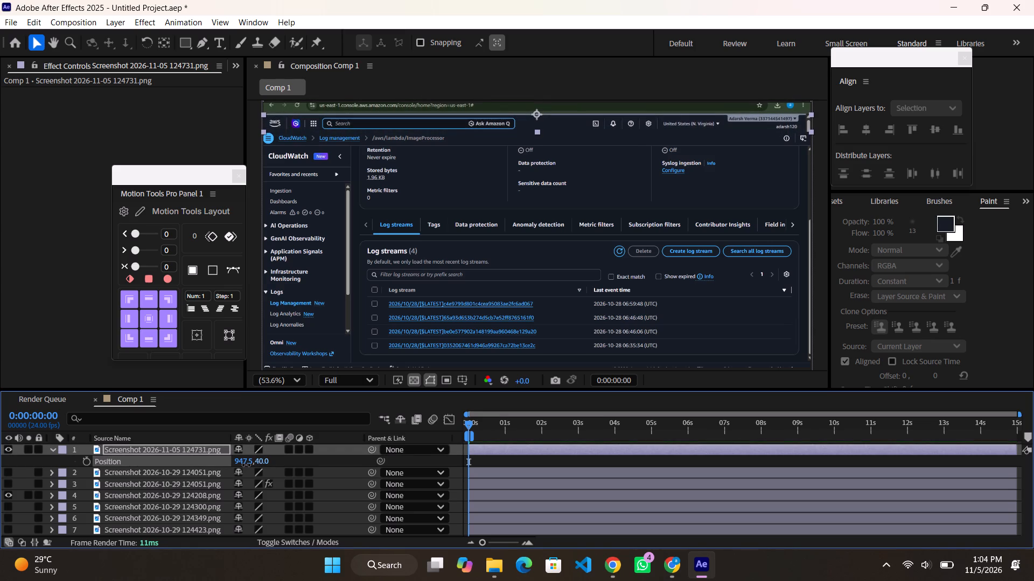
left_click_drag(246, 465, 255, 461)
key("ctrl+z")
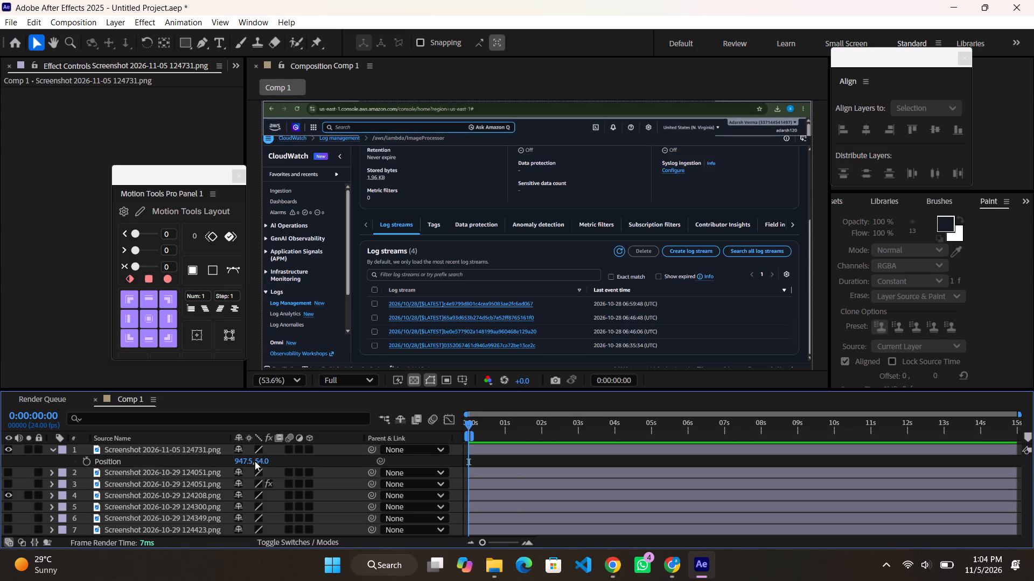
left_click(152, 493)
key("p")
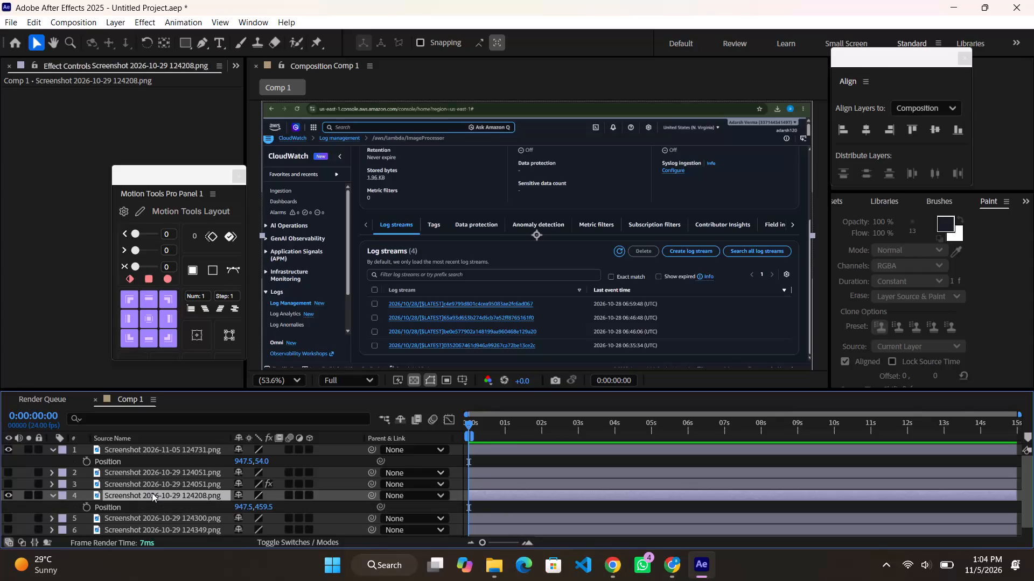
left_click_drag(262, 508, 257, 509)
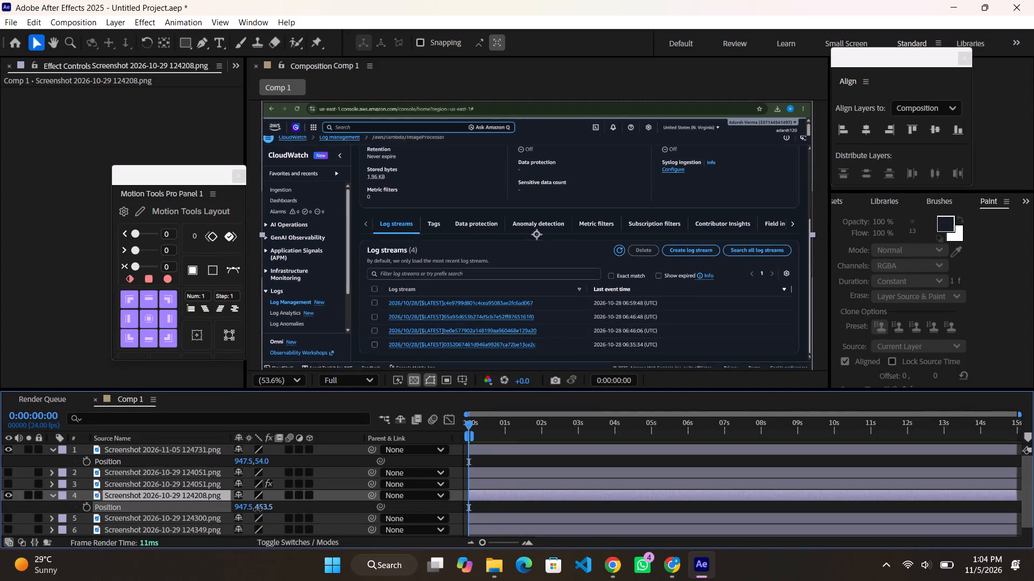
left_click_drag(257, 509, 276, 507)
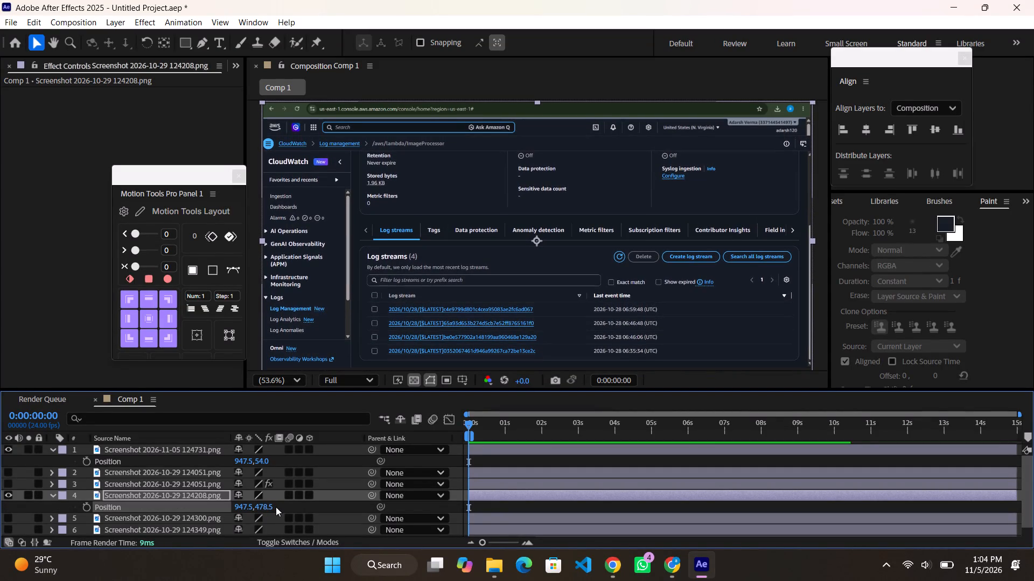
left_click(88, 492)
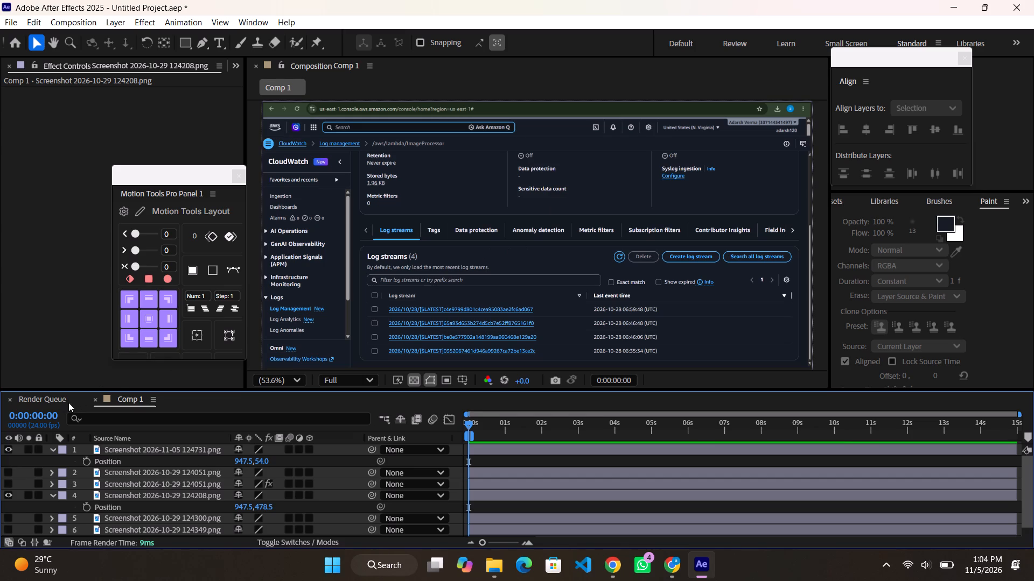
Add Comp 1 to the render queue again and set its output format to JPEG Sequence.
left_click(10, 25)
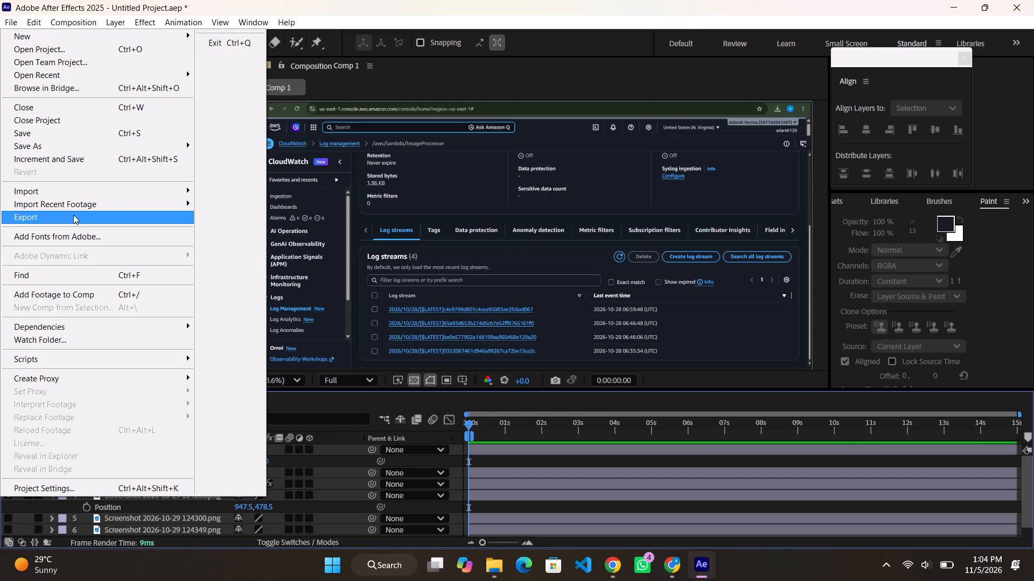
left_click(229, 230)
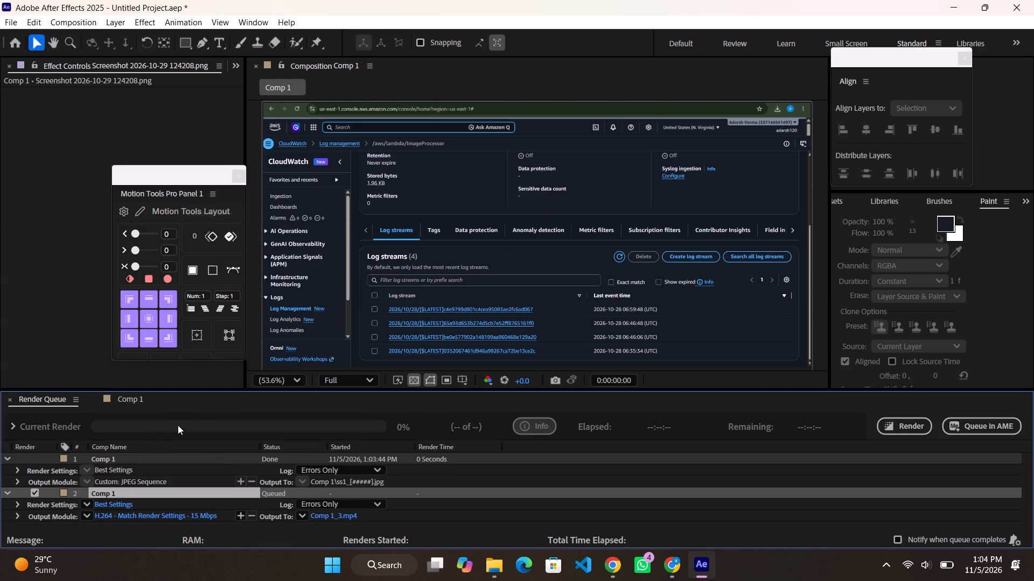
left_click(156, 513)
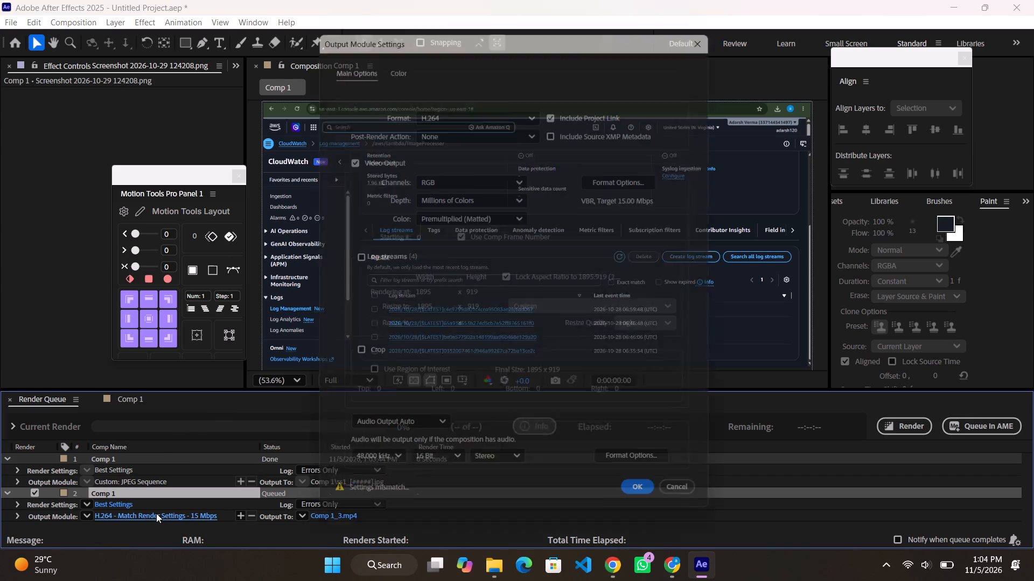
left_click(493, 105)
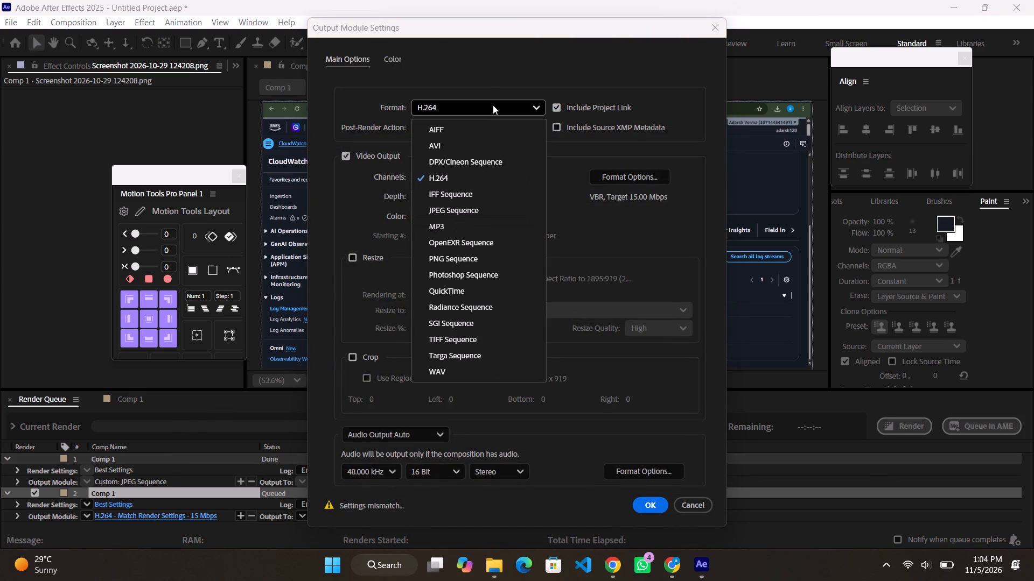
left_click(471, 210)
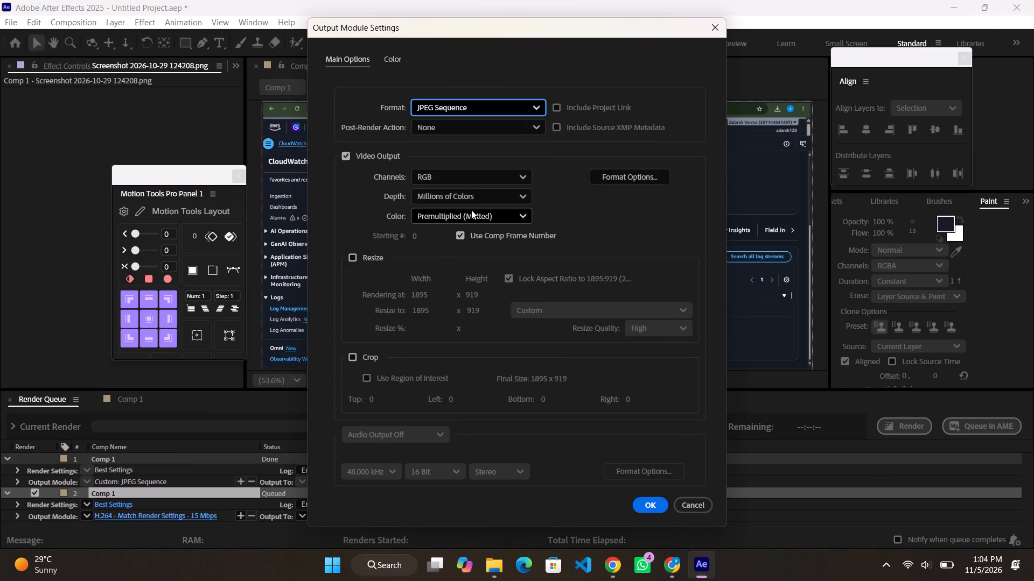
left_click(658, 503)
Name the new render output ss2 and render it.
left_click(343, 516)
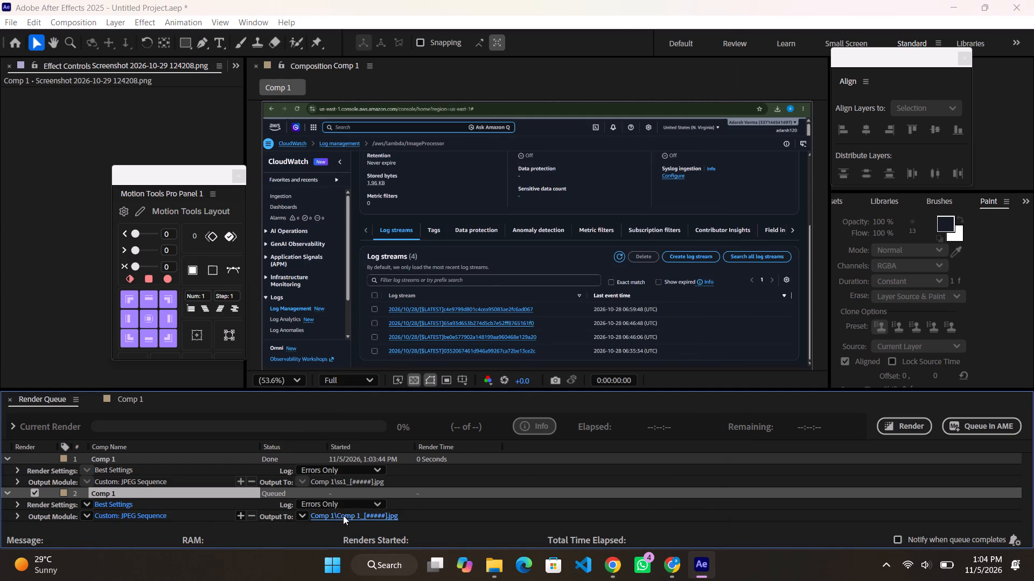
type("ss2")
key("Return")
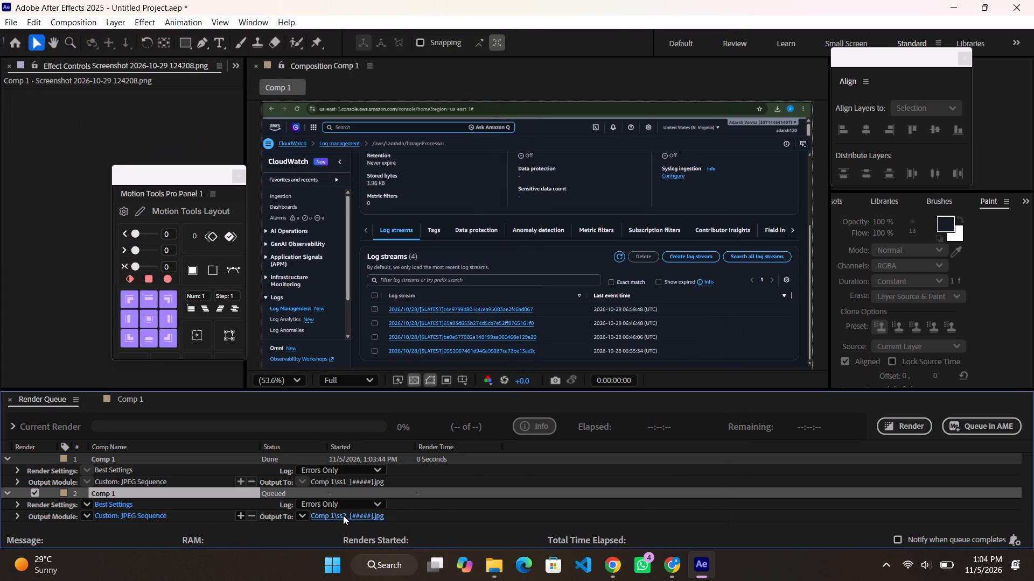
left_click(900, 423)
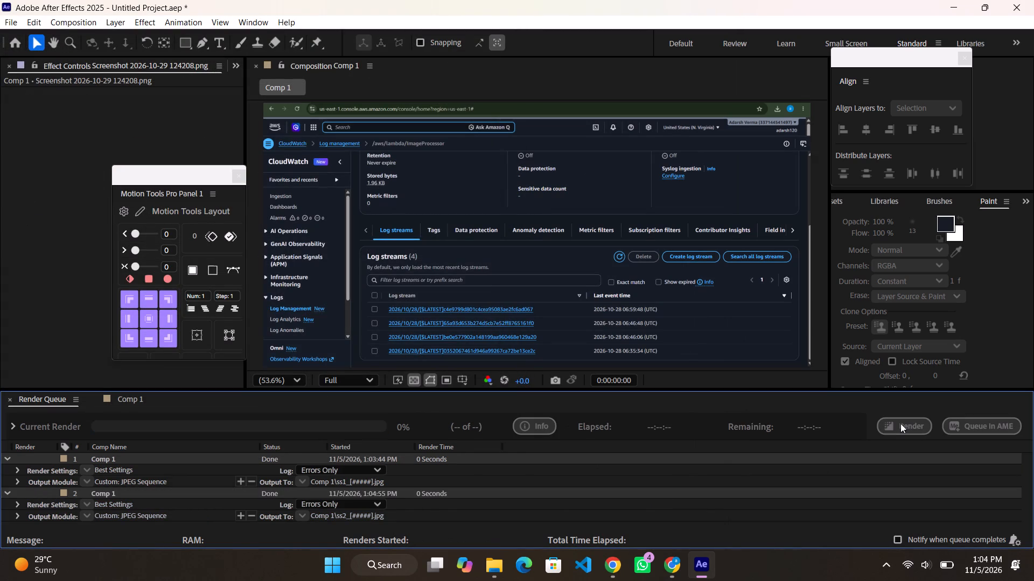
left_click(136, 396)
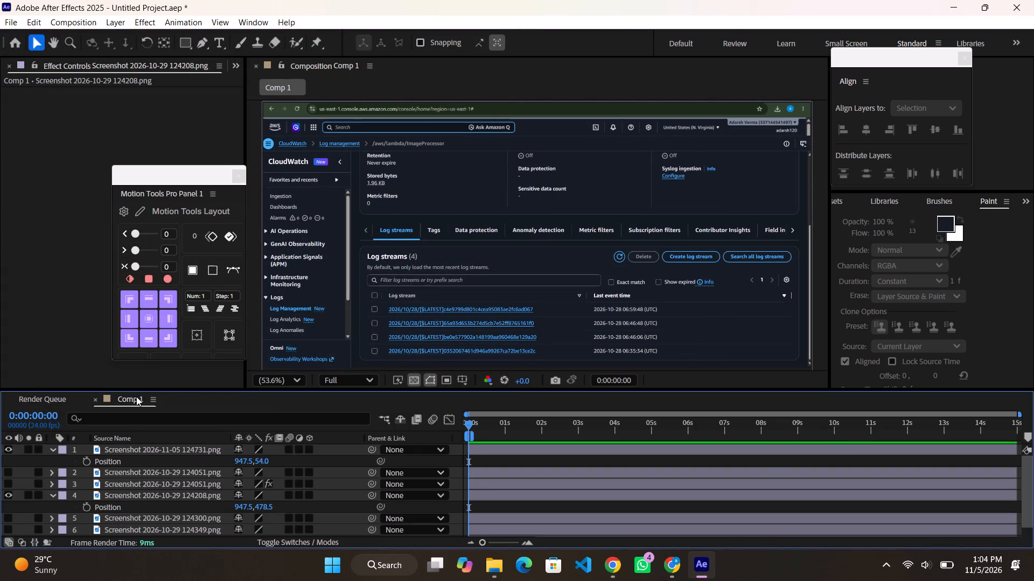
left_click(6, 495)
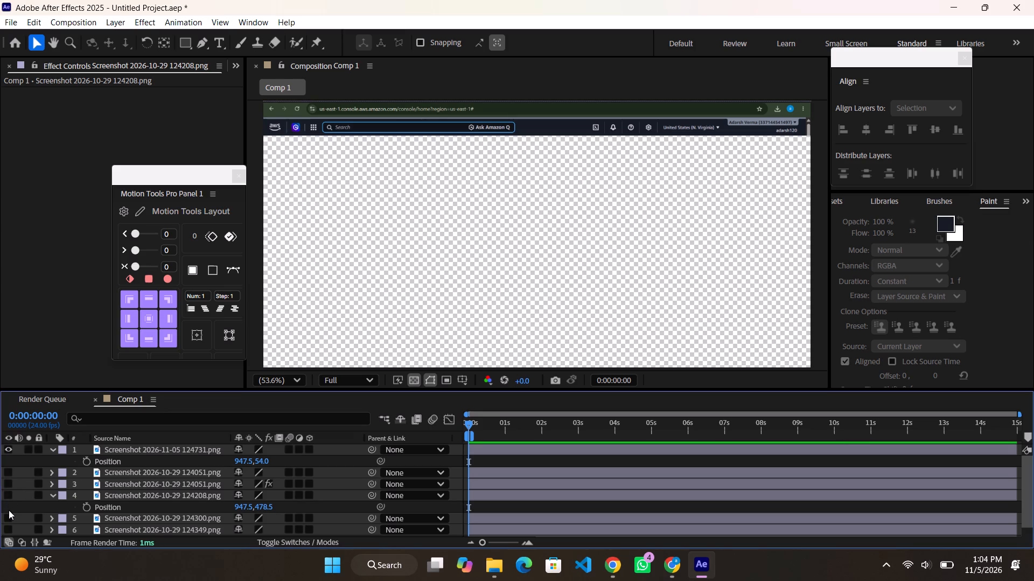
left_click(8, 515)
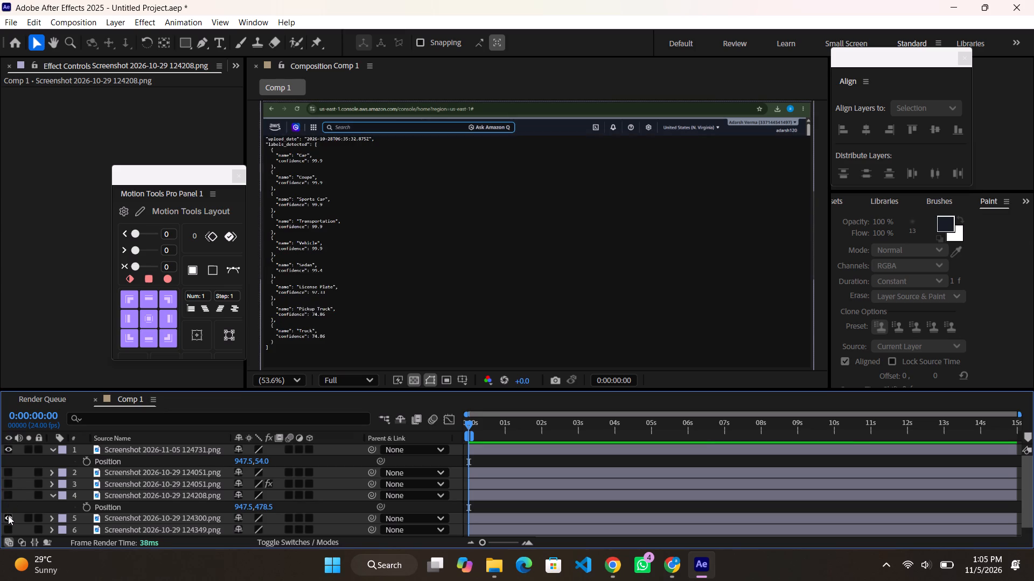
left_click(6, 450)
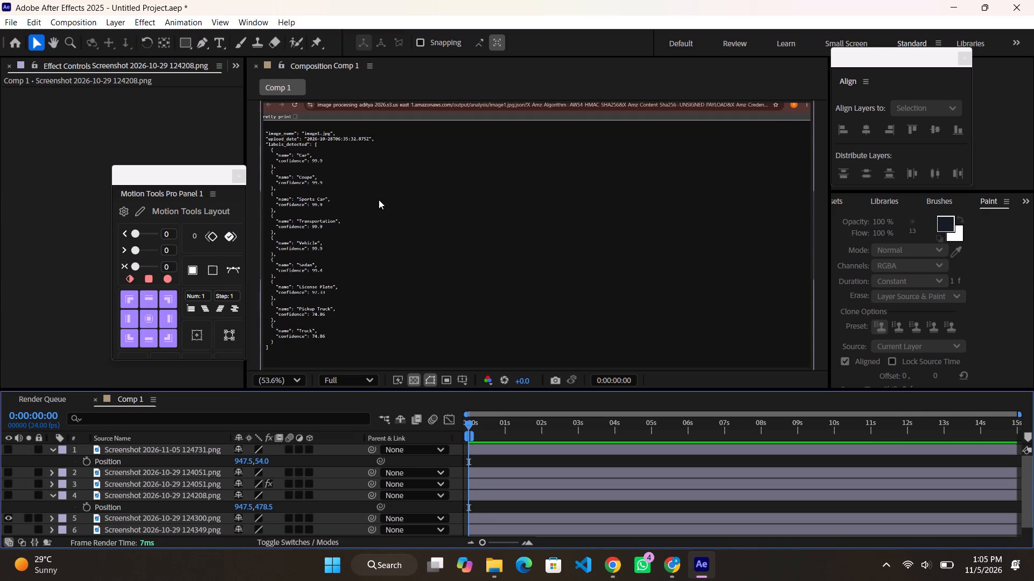
scroll(379, 200, "down", 1, "ctrl")
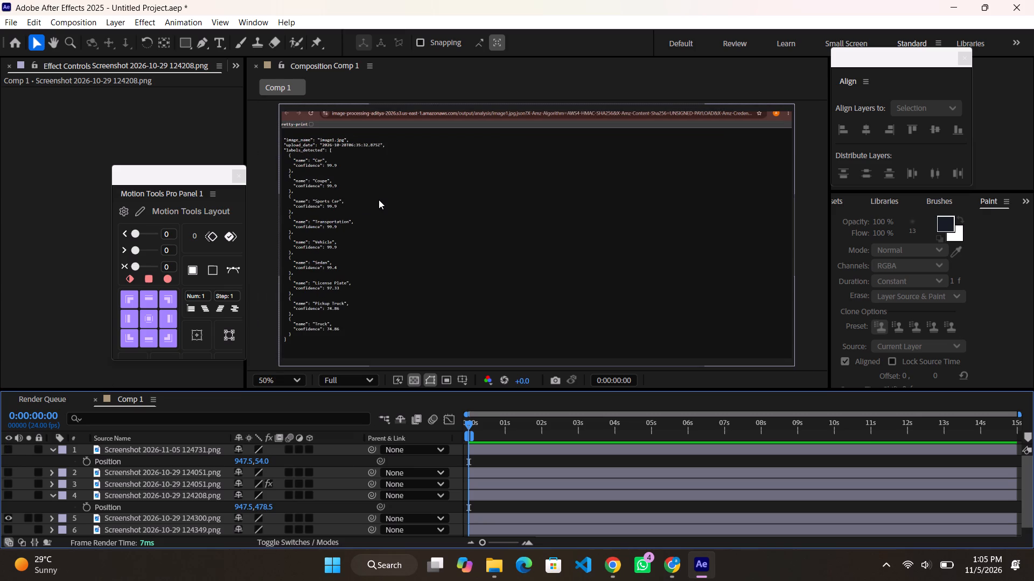
left_click(268, 377)
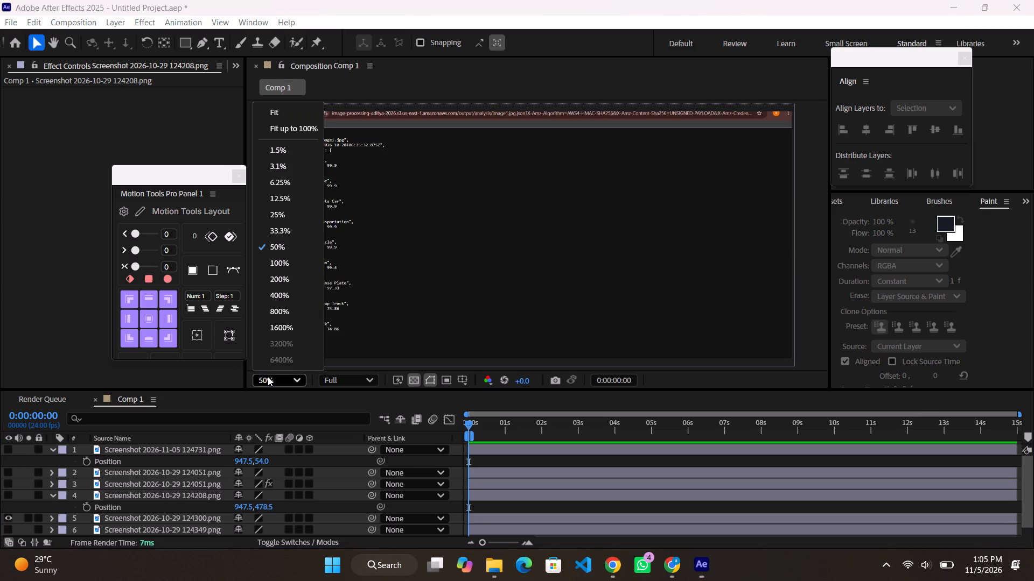
left_click(277, 117)
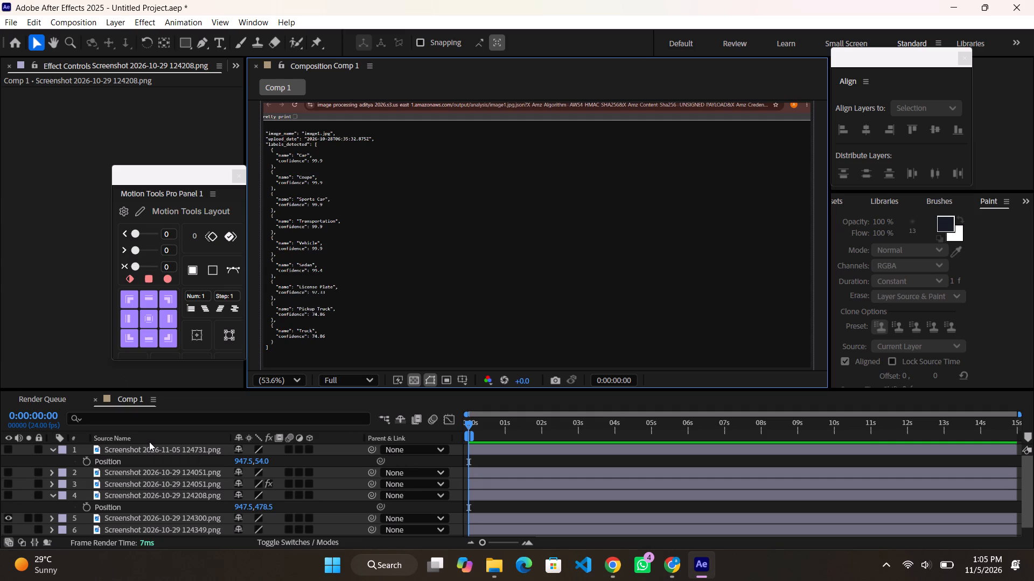
scroll(134, 496, "down", 1)
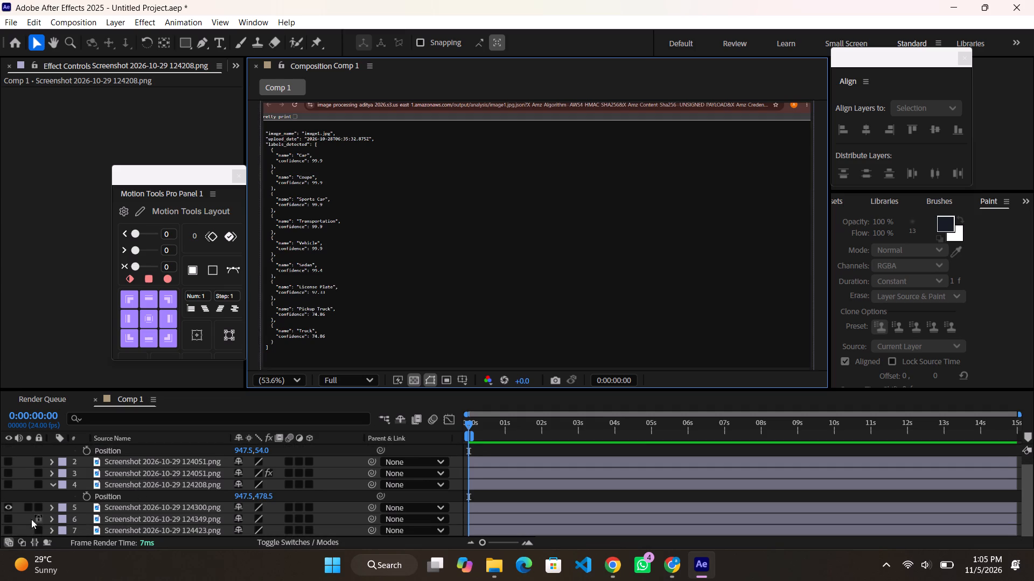
left_click_drag(7, 521, 7, 507)
left_click(7, 507)
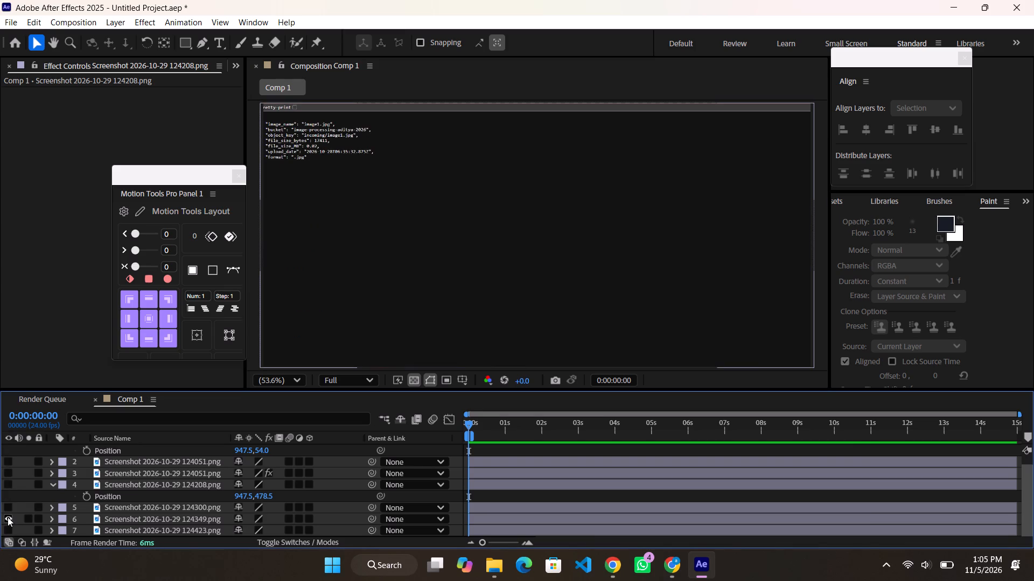
left_click(285, 373)
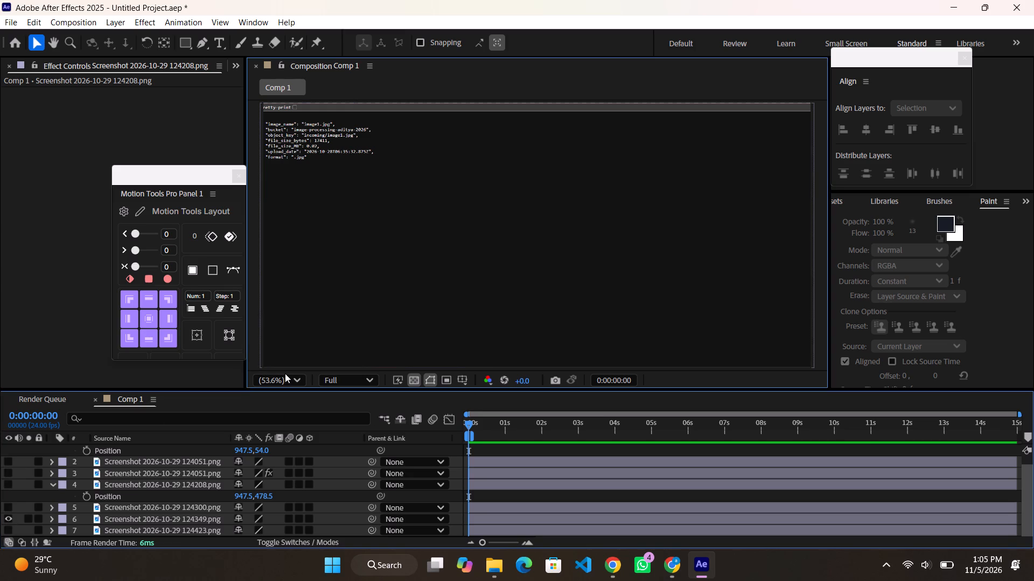
Fit the composition in the viewer and compare the 124423, 124349 and 124300 screenshot layers by toggling their visibility.
left_click(286, 377)
left_click(280, 107)
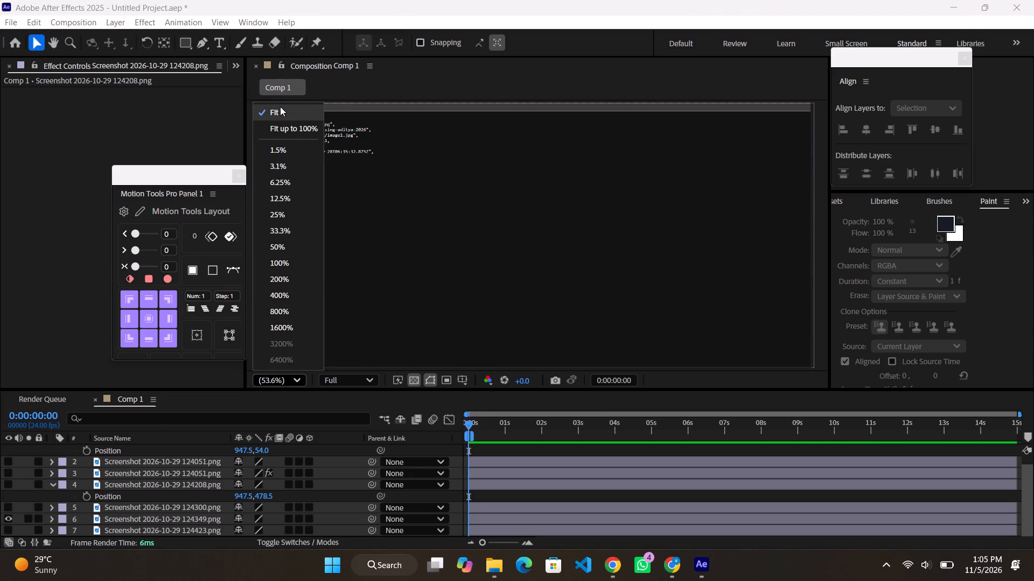
left_click(4, 518)
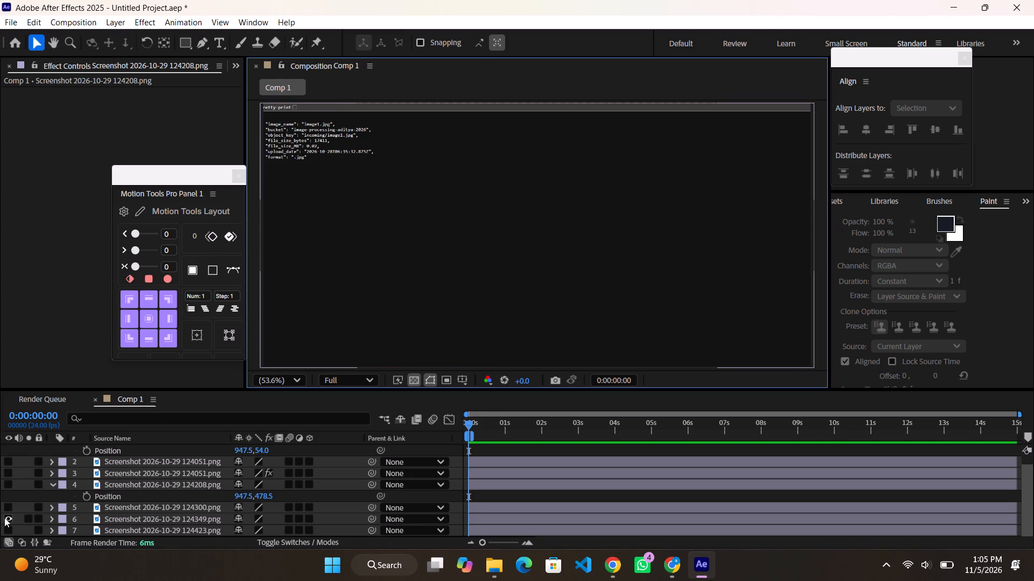
left_click(5, 529)
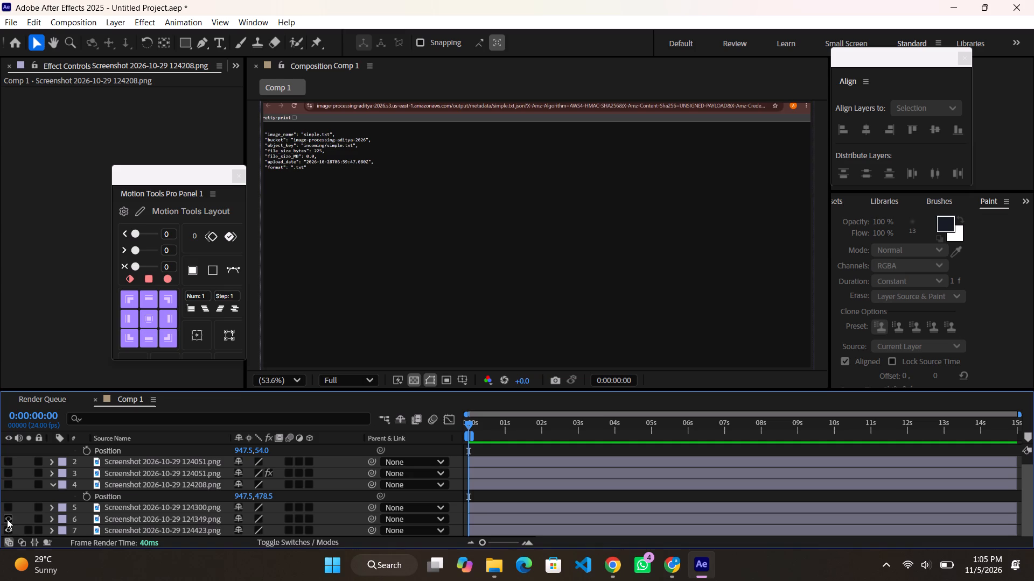
left_click(7, 519)
left_click(8, 507)
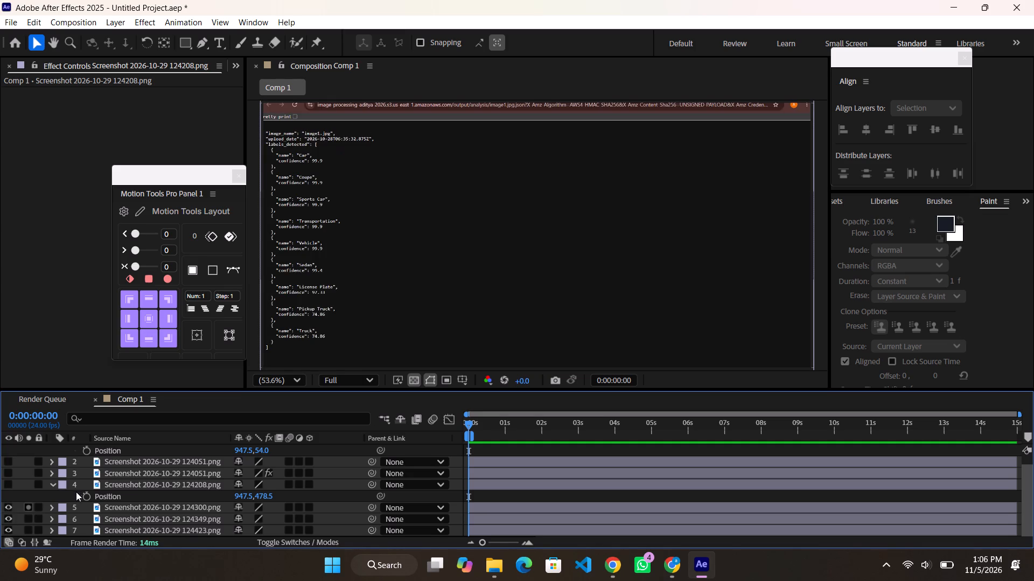
scroll(79, 490, "up", 1)
left_click(6, 448)
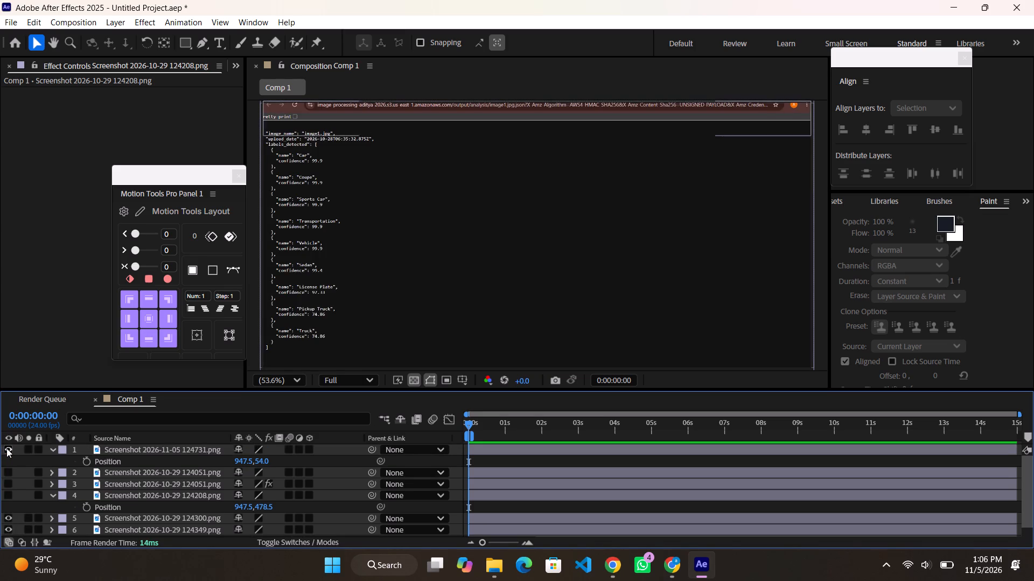
scroll(13, 479, "down", 1)
left_click(11, 506)
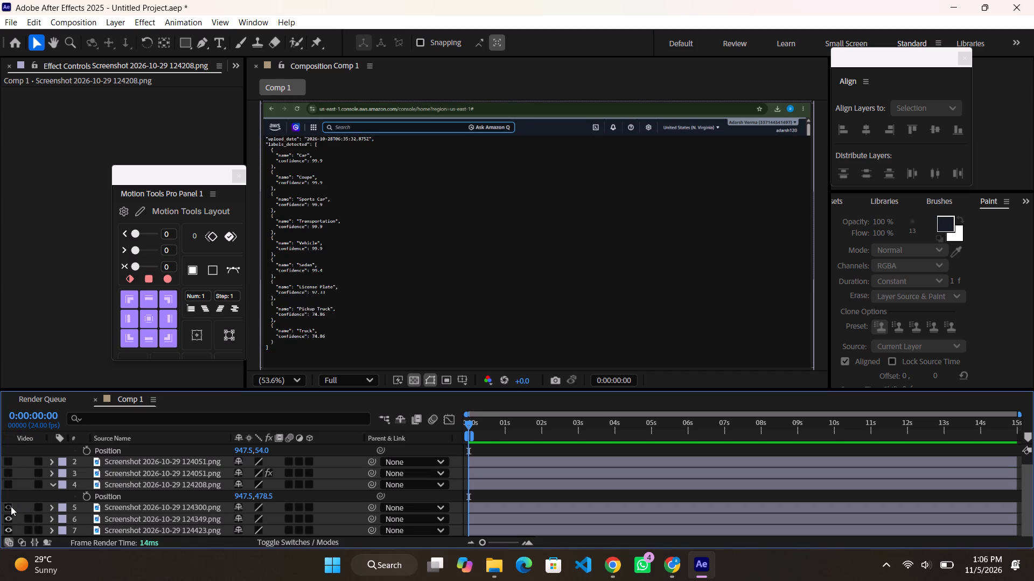
left_click(9, 520)
left_click(8, 536)
left_click(9, 528)
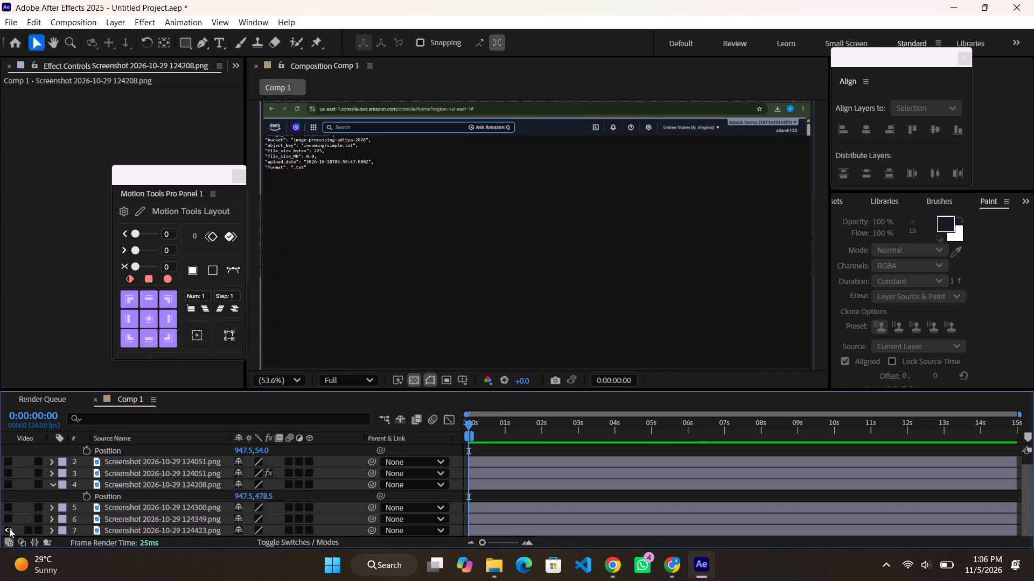
scroll(123, 483, "up", 1)
scroll(123, 483, "down", 2)
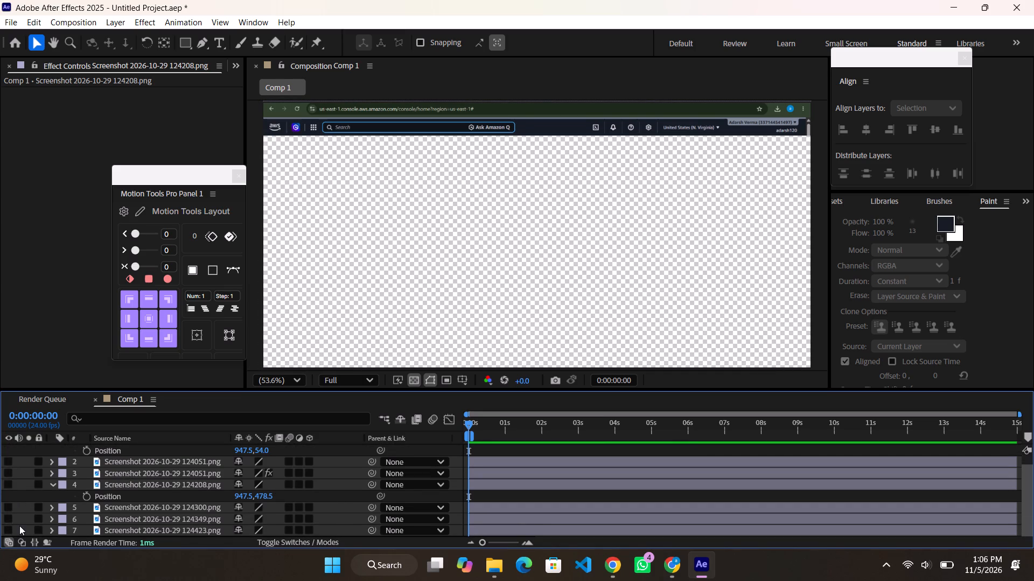
left_click(7, 507)
Draw a rectangular mask on the 124731 header layer that keeps only the green browser address bar.
scroll(123, 478, "up", 1)
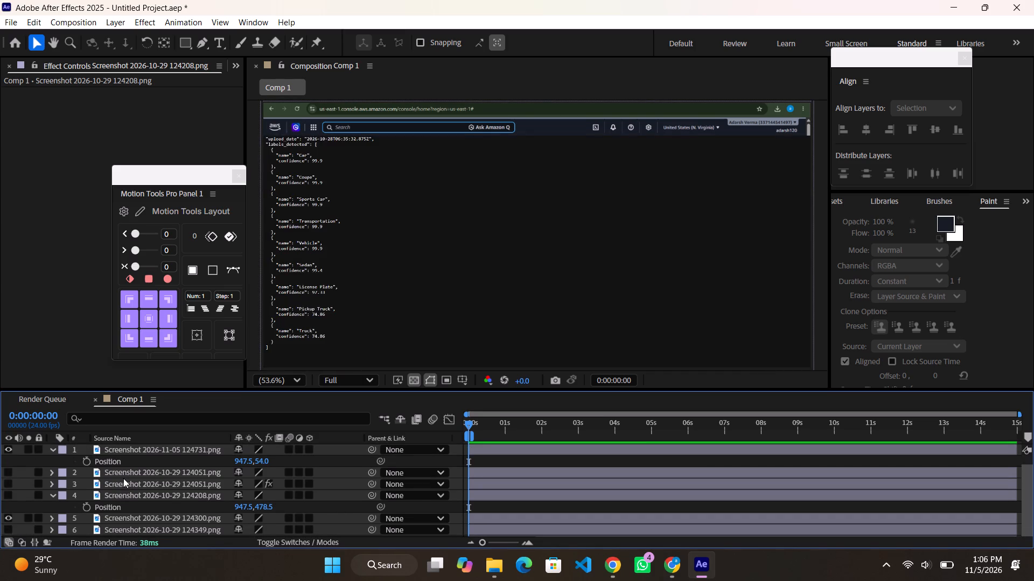
scroll(123, 478, "up", 1)
left_click(112, 450)
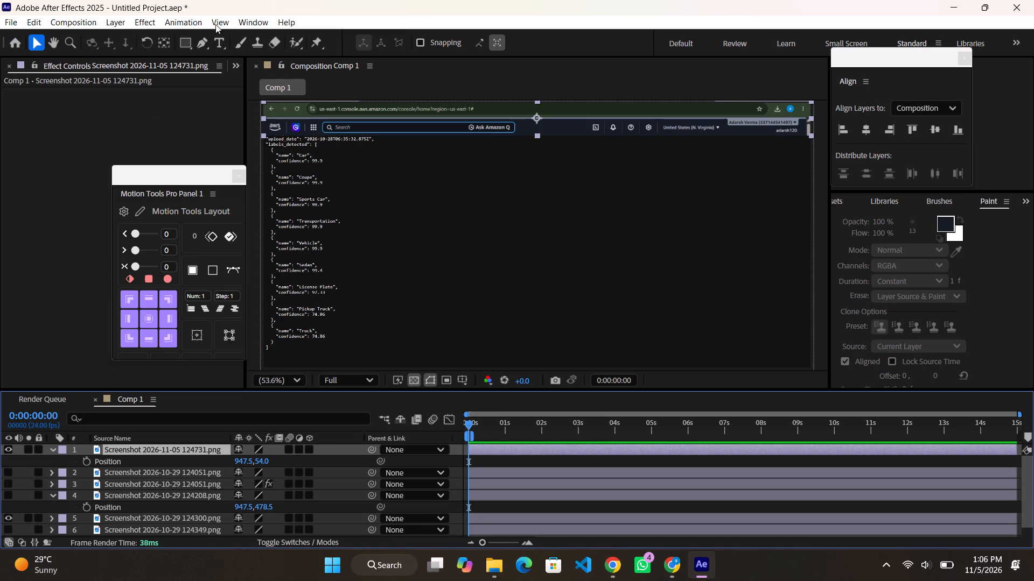
left_click(186, 40)
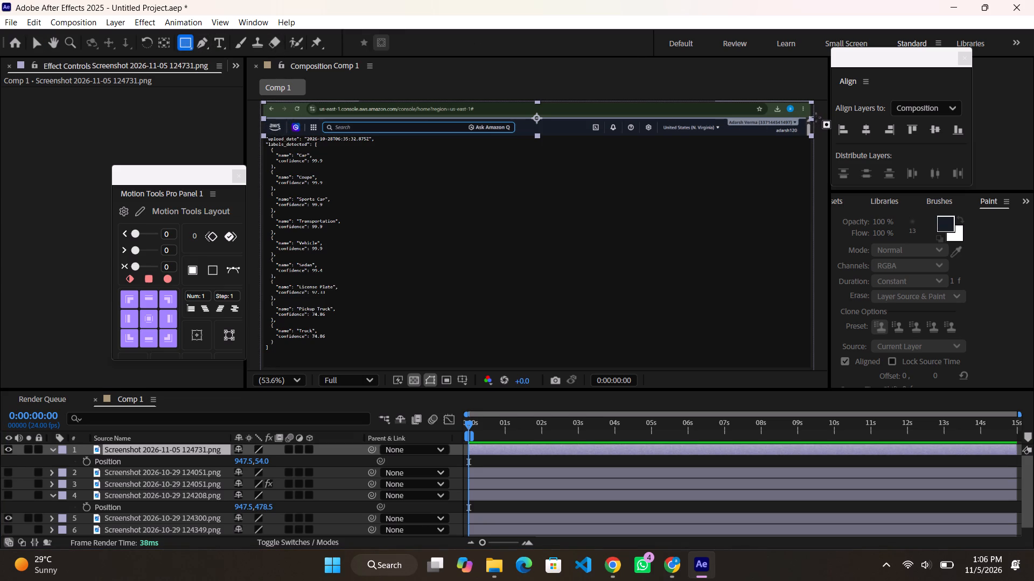
left_click_drag(816, 117, 261, 81)
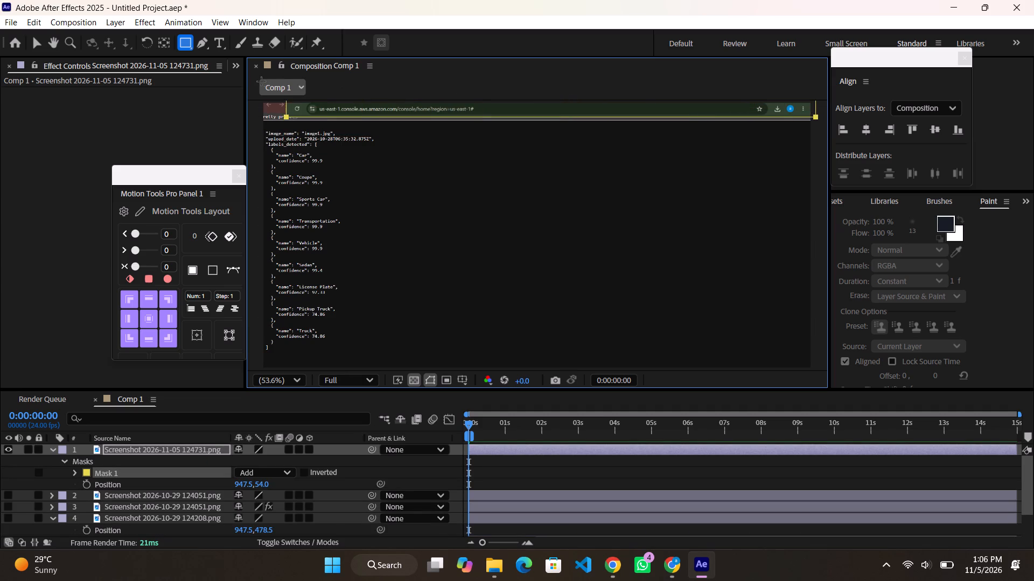
left_click_drag(261, 81, 251, 95)
left_click(71, 176)
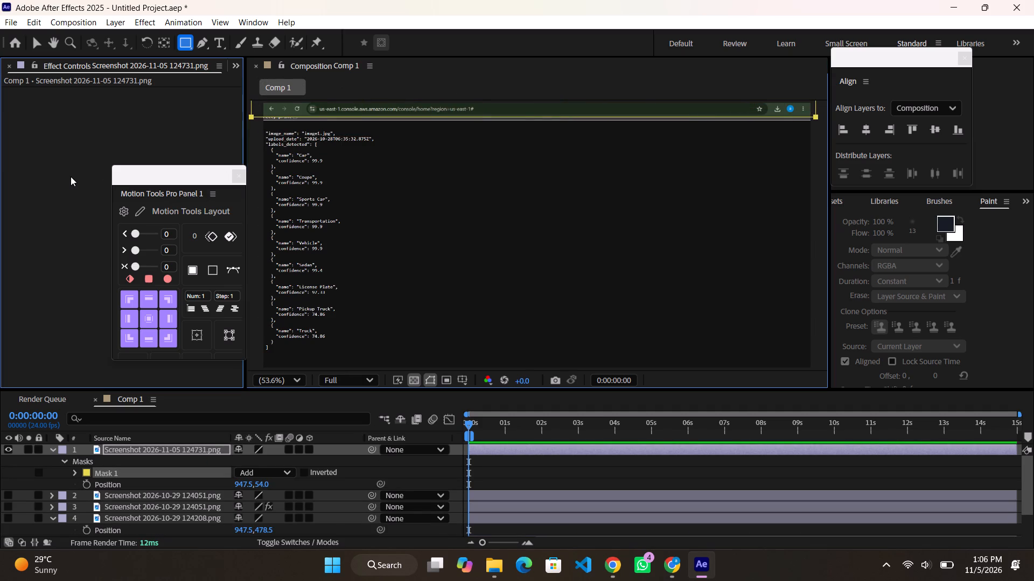
Move the masked 124731 header layer up to a Y position of 43, just above the page's pretty-print row.
key("p")
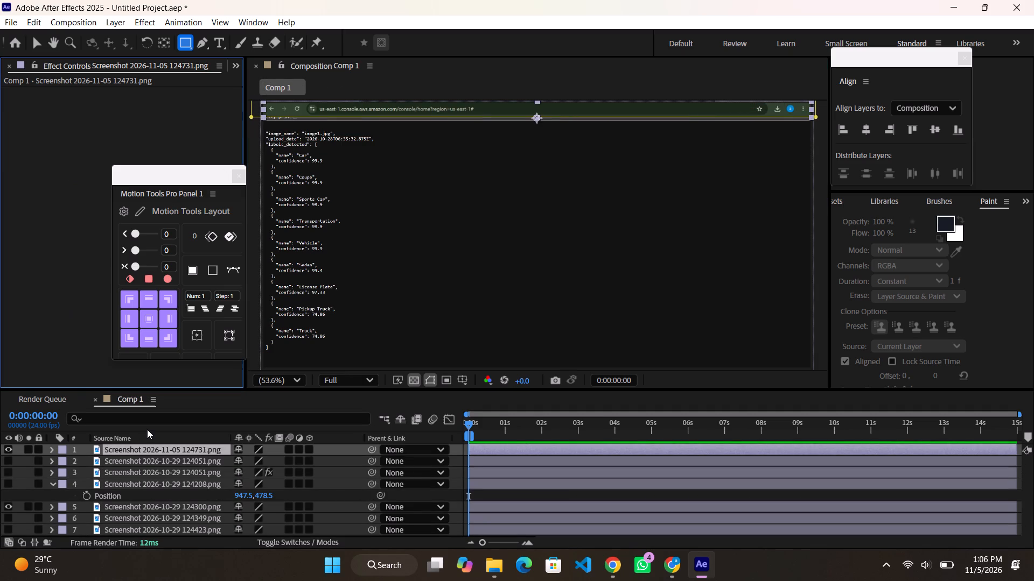
key("p")
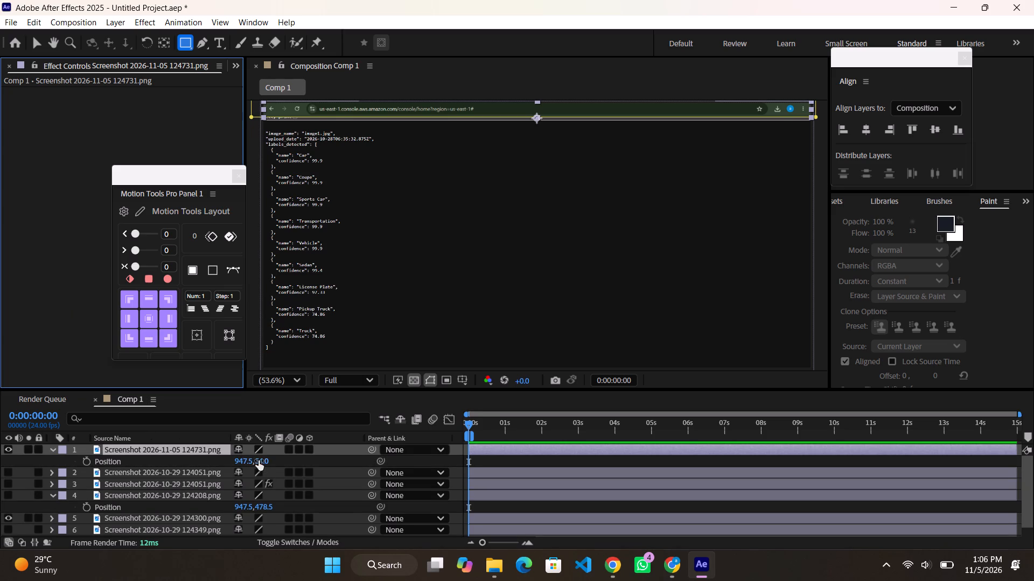
left_click_drag(258, 462, 247, 463)
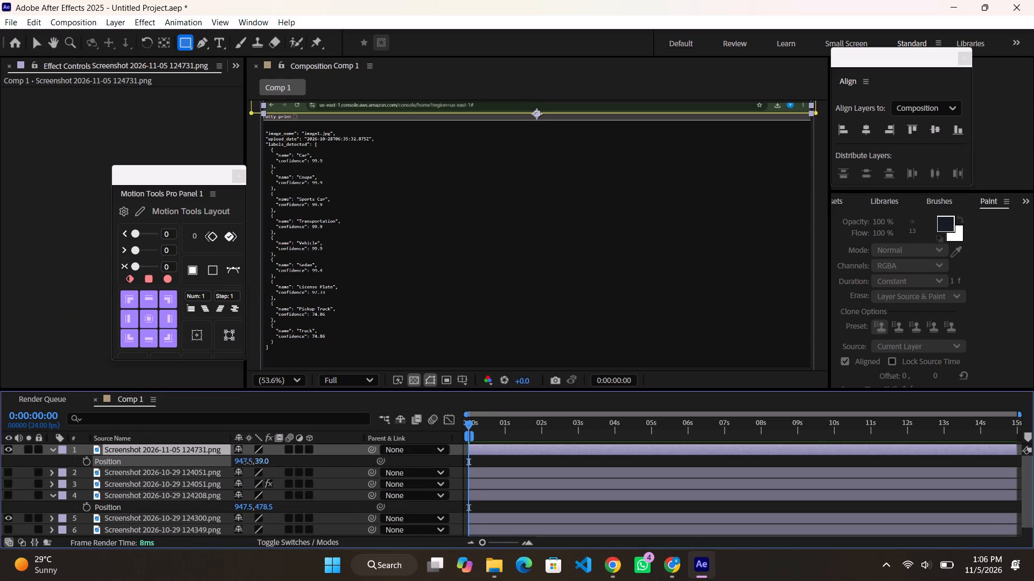
left_click_drag(247, 463, 238, 463)
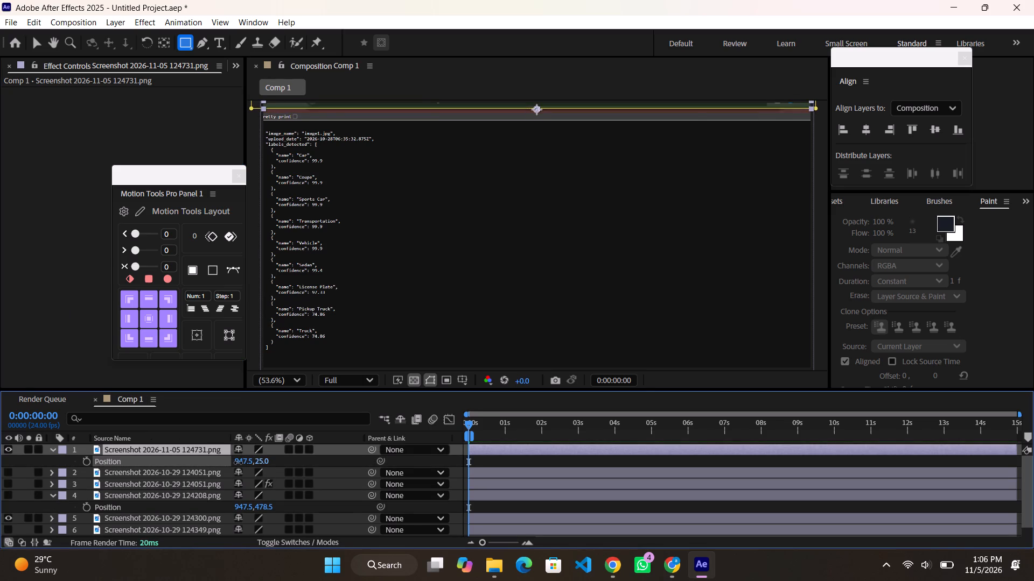
left_click_drag(238, 463, 247, 461)
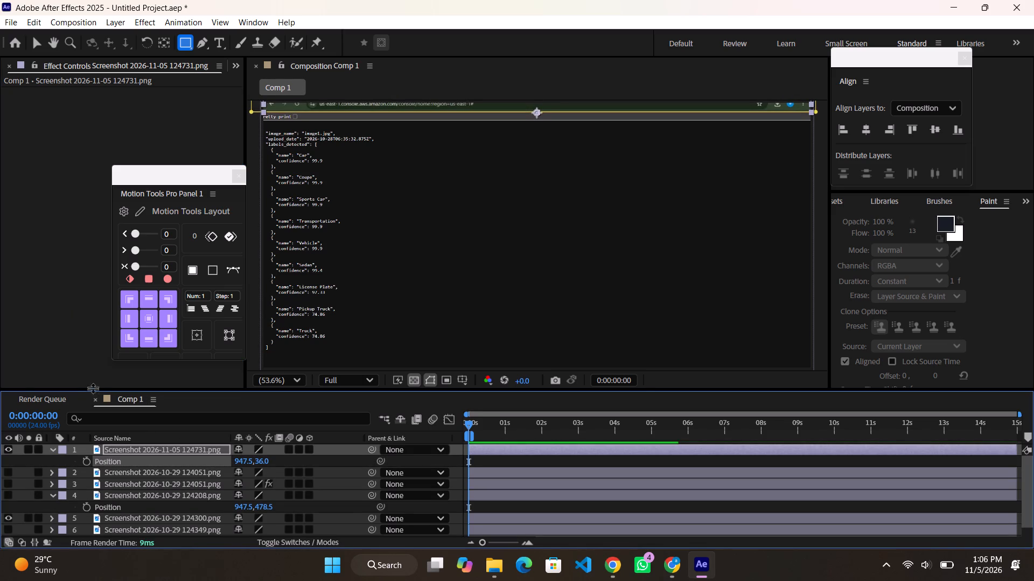
left_click(89, 385)
left_click(73, 359)
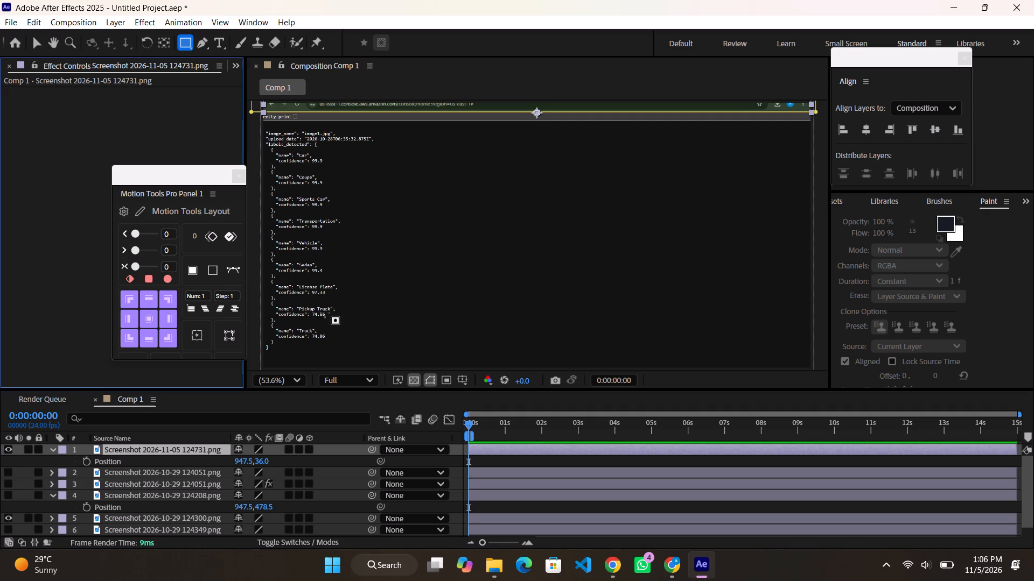
key("v")
left_click(376, 291)
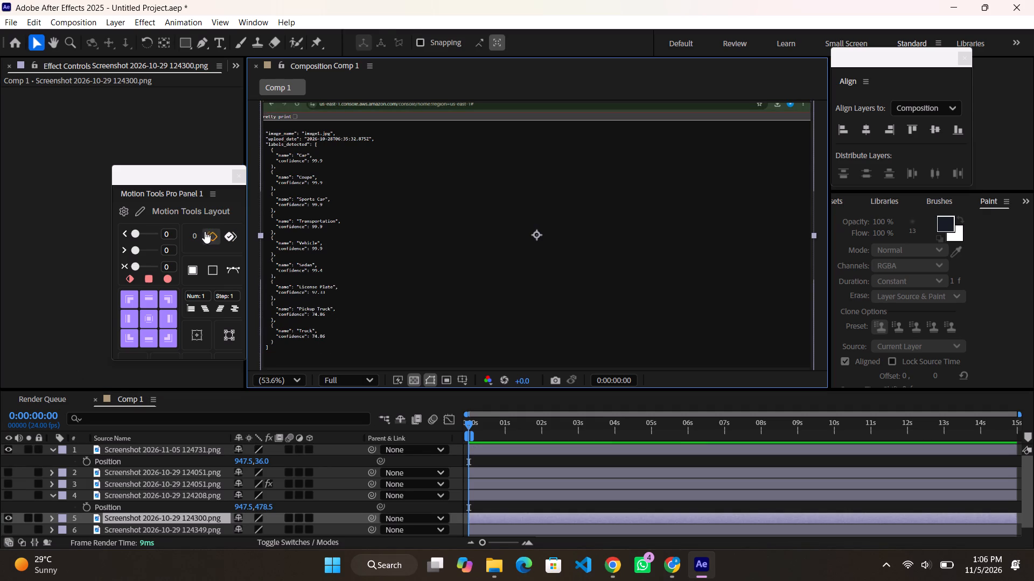
left_click(267, 462)
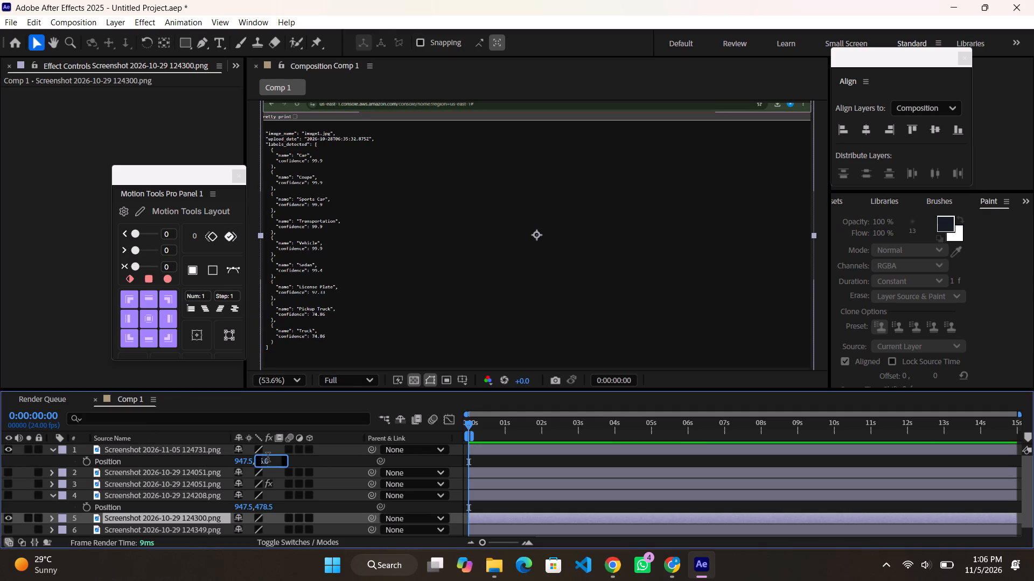
left_click(303, 459)
left_click(260, 463)
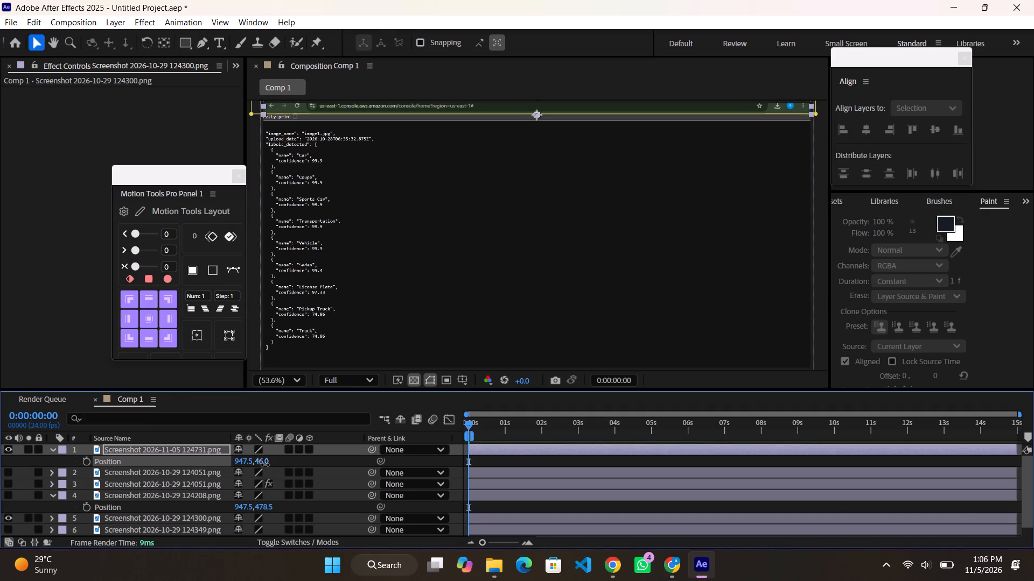
left_click(382, 314)
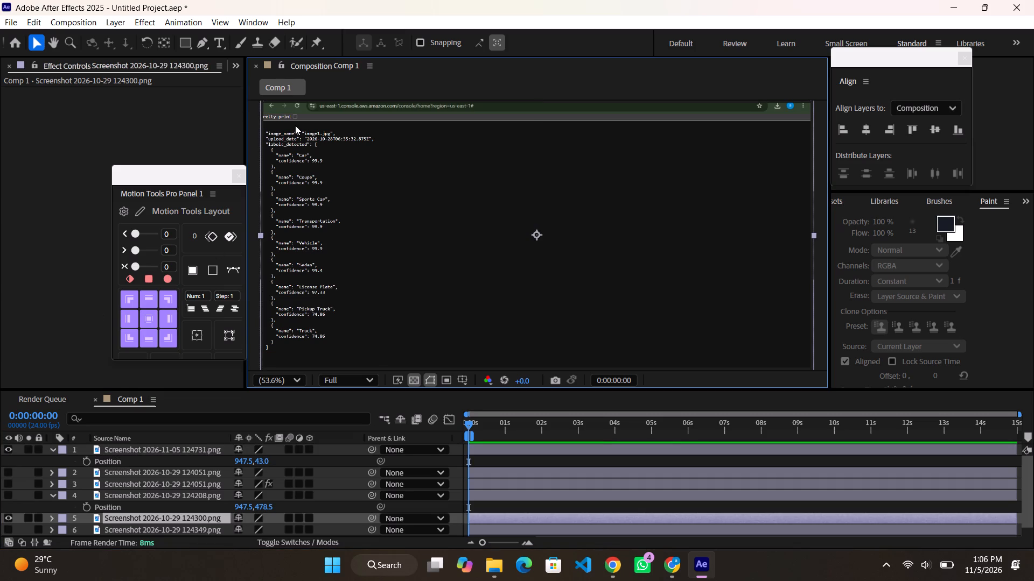
scroll(295, 125, "up", 1, "ctrl")
scroll(295, 125, "down", 3, "ctrl")
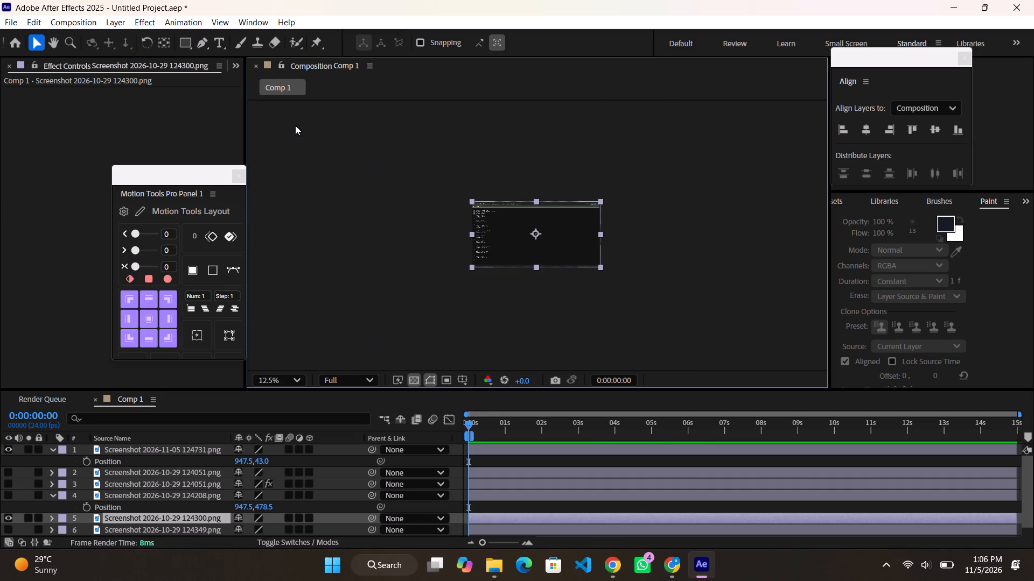
left_click(285, 377)
left_click(292, 115)
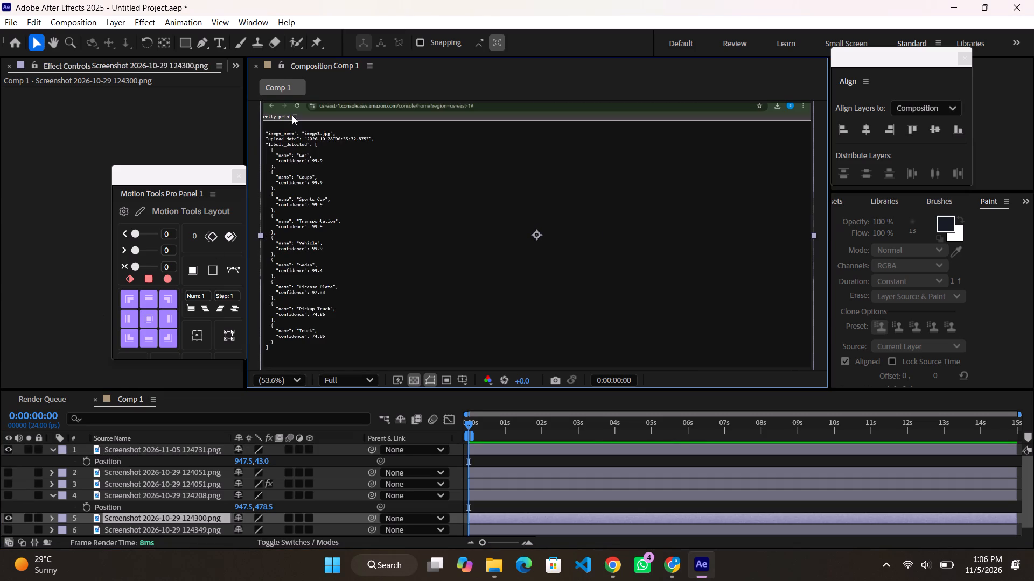
Add Comp 1 to the render queue a third time and set its output format to JPEG Sequence.
left_click(85, 165)
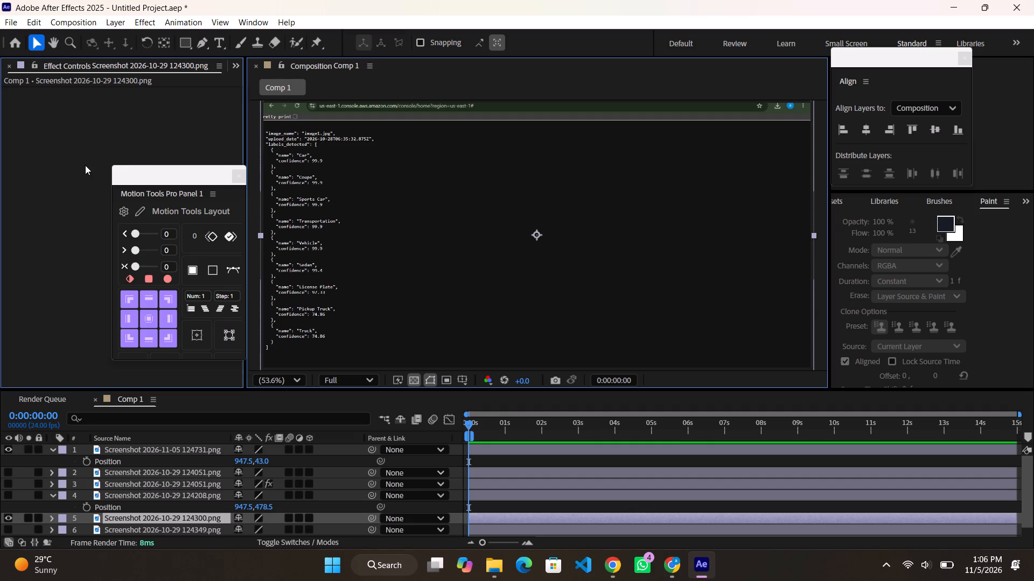
left_click(15, 20)
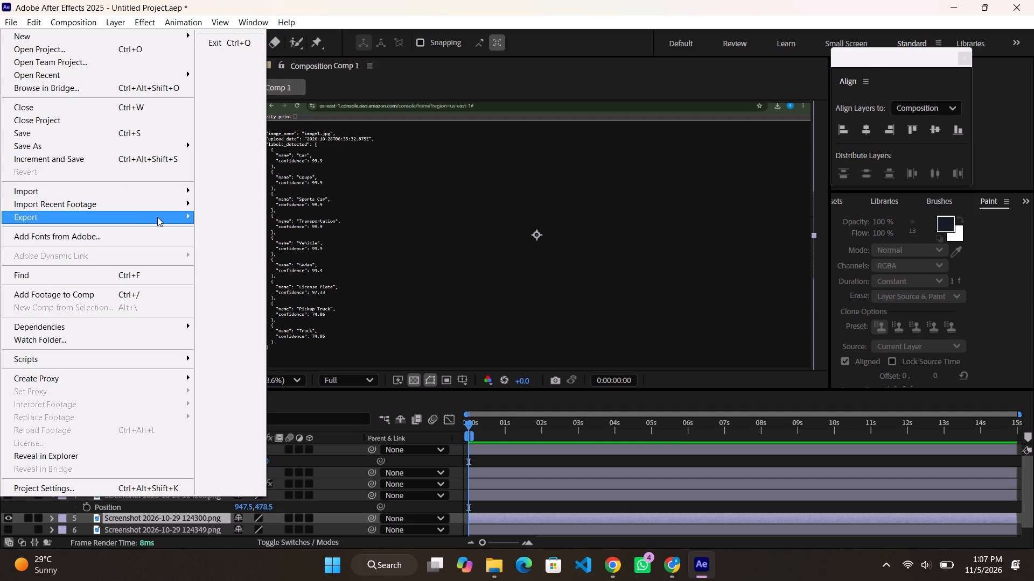
left_click(239, 230)
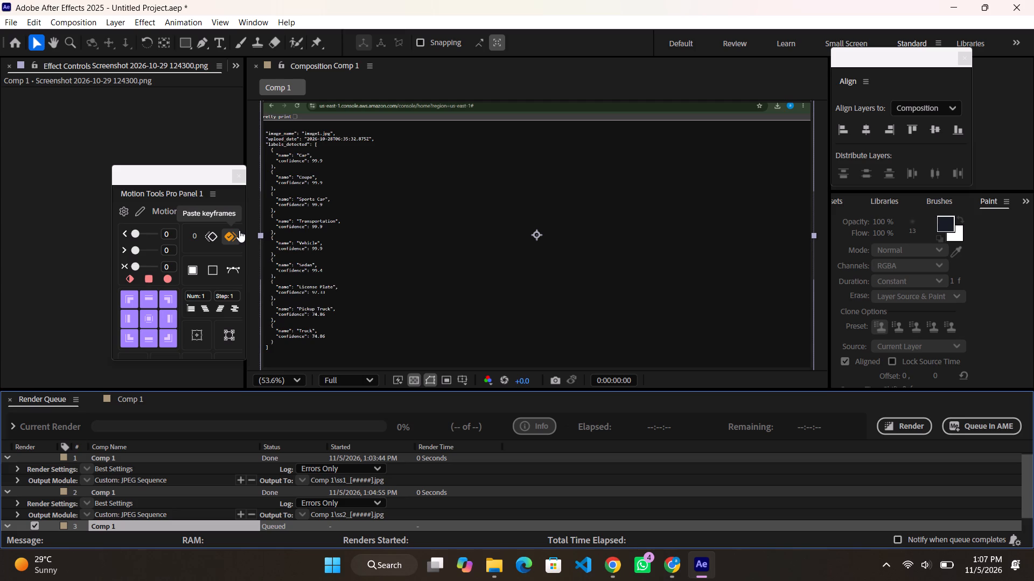
scroll(321, 486, "down", 5)
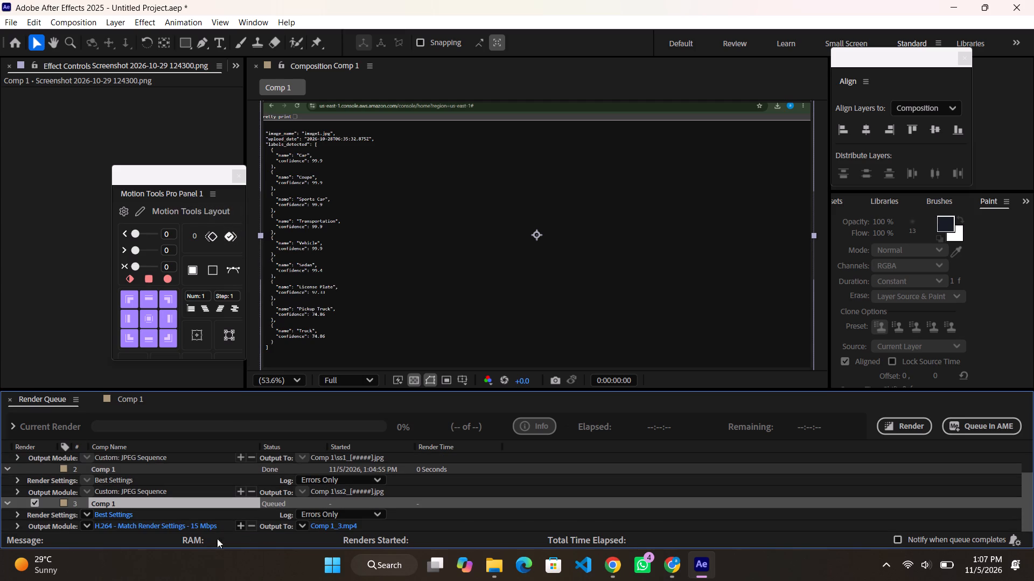
left_click(167, 526)
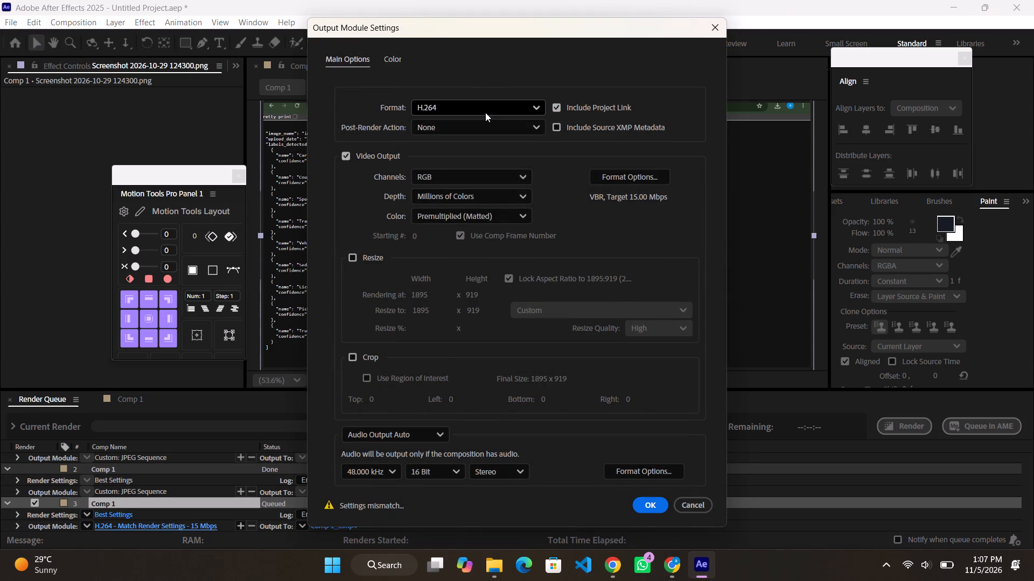
left_click(485, 112)
left_click(480, 209)
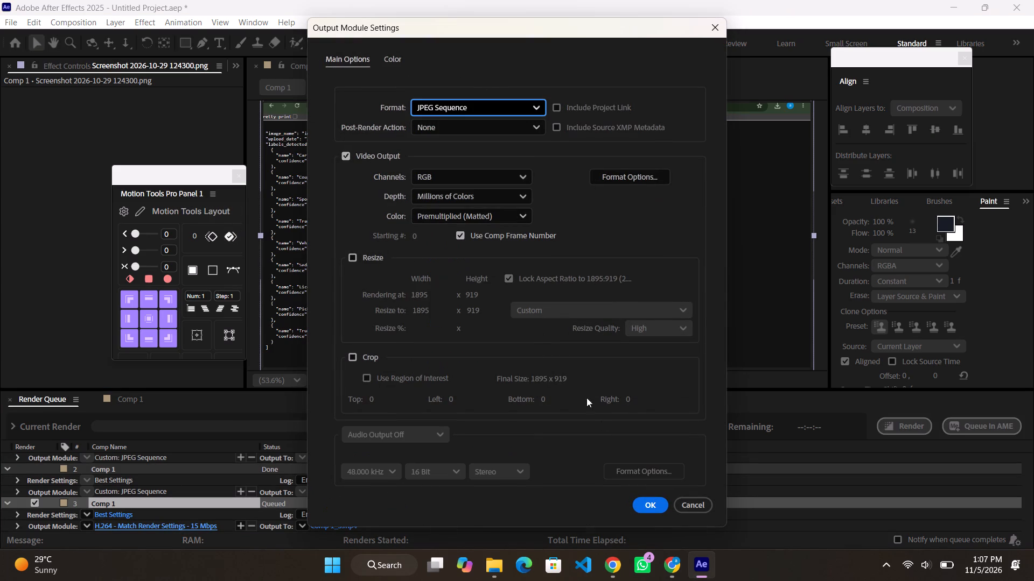
left_click(648, 506)
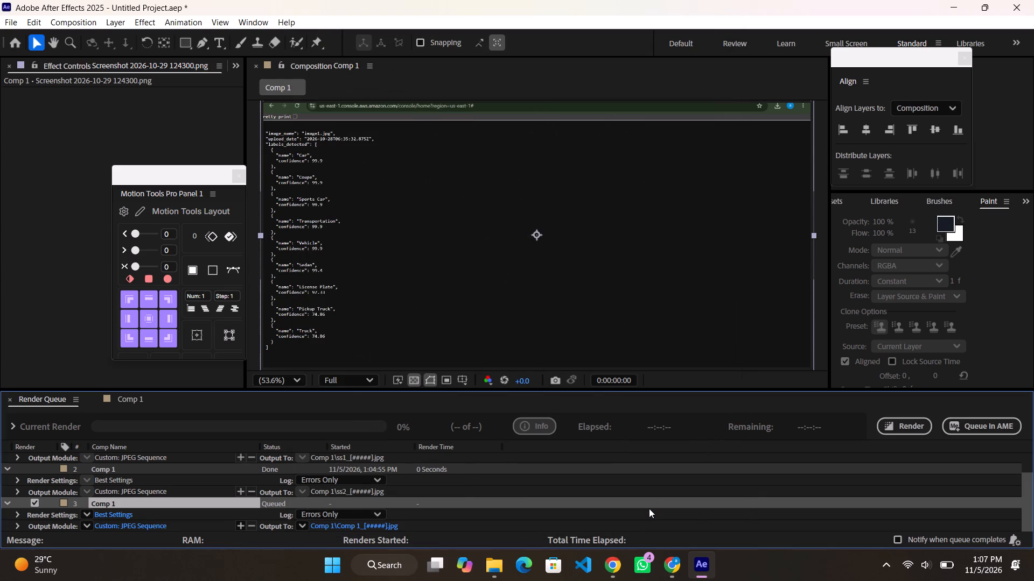
Name the new render output ss3 and render it.
left_click(383, 524)
type("ss")
key("3")
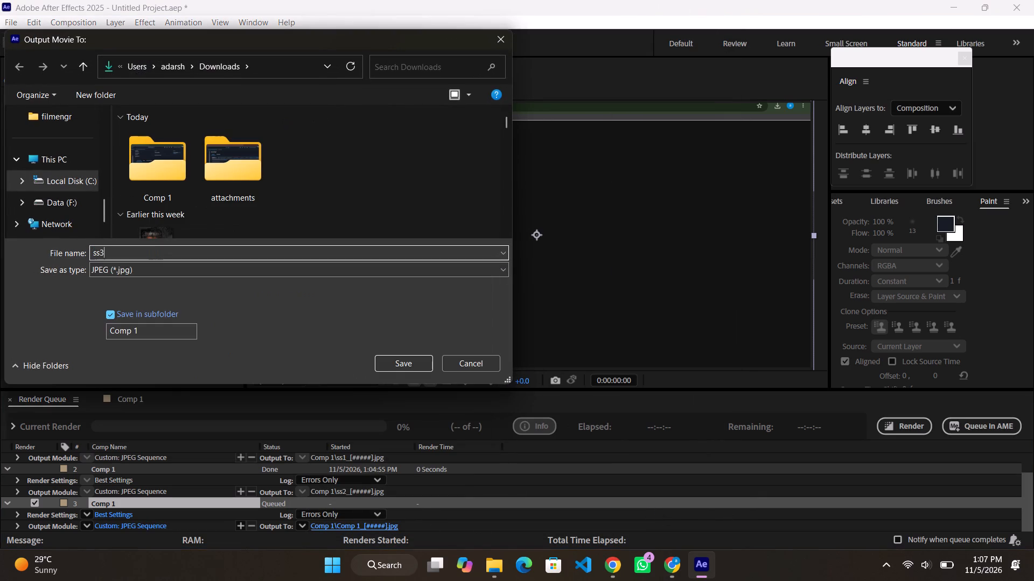
key("Return")
left_click(907, 420)
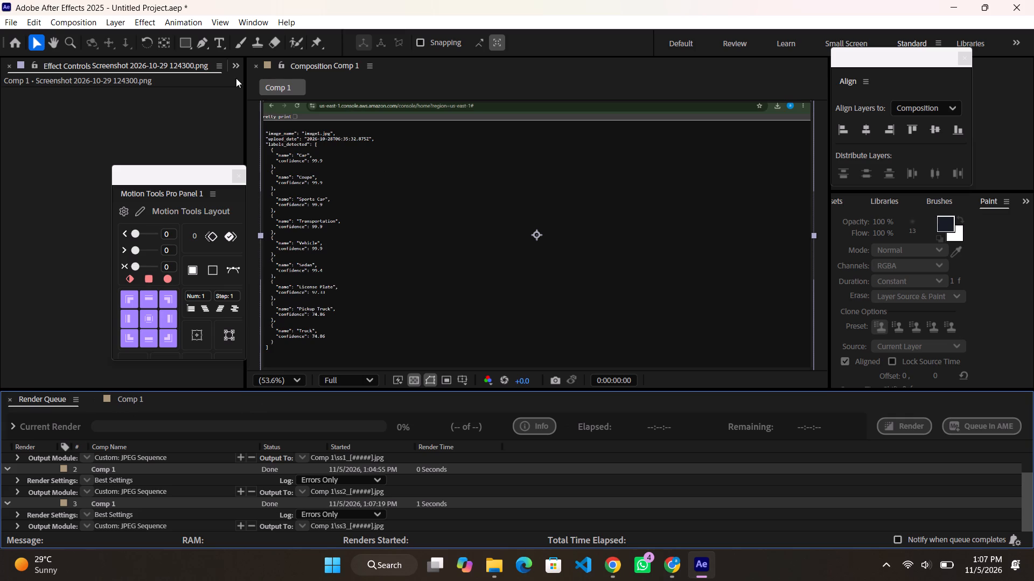
Return to Comp 1's timeline and bring the 124349 and 124423 screenshot layers into reach.
left_click(146, 123)
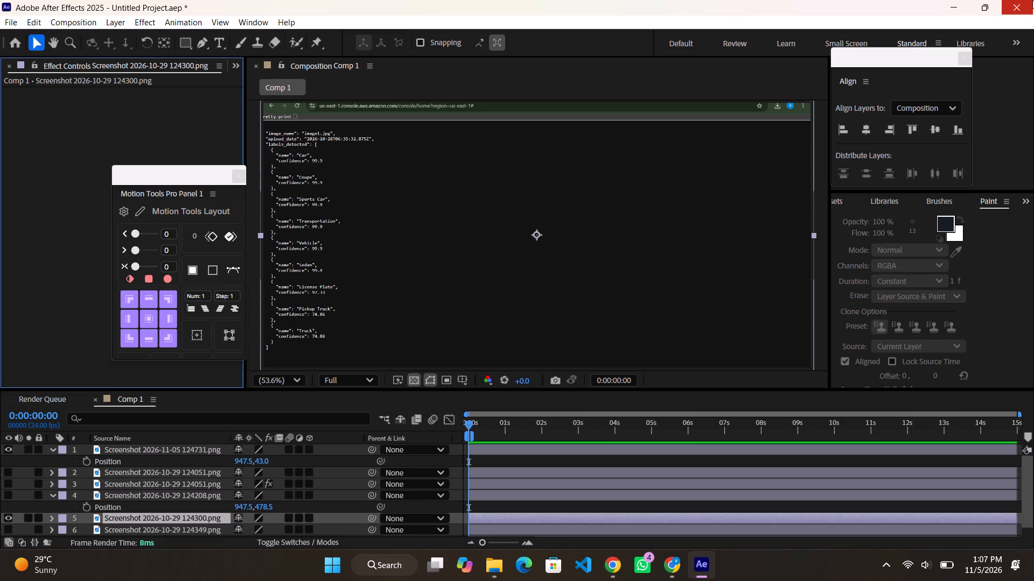
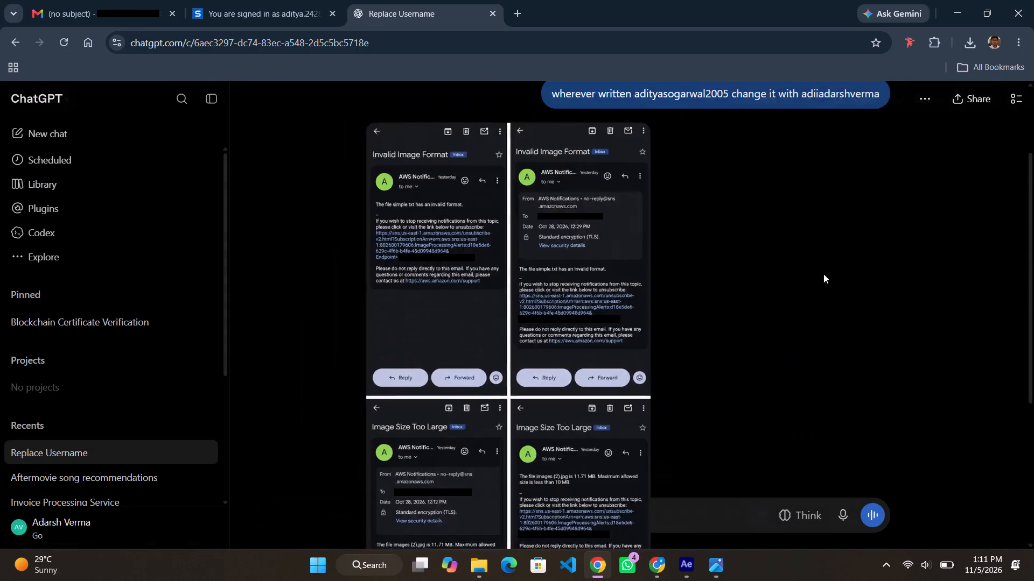
Reopen the generated email collage and download it.
left_click(587, 182)
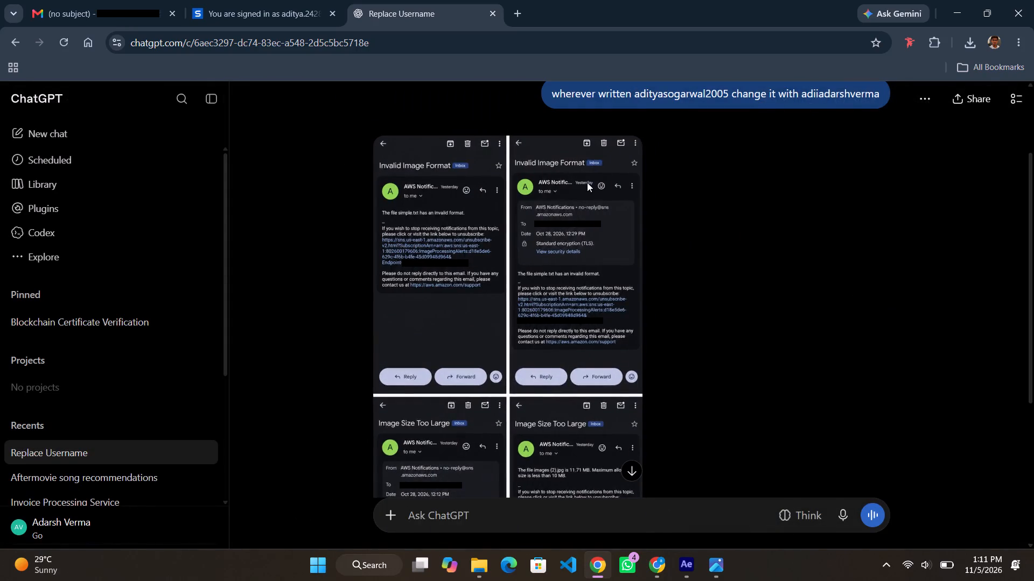
left_click(806, 102)
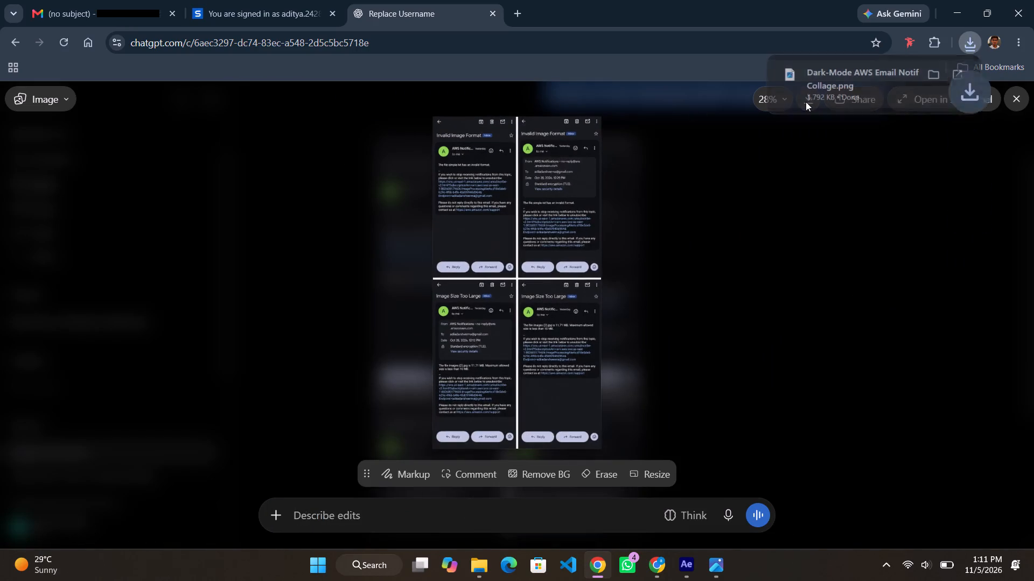
left_click(1033, 0)
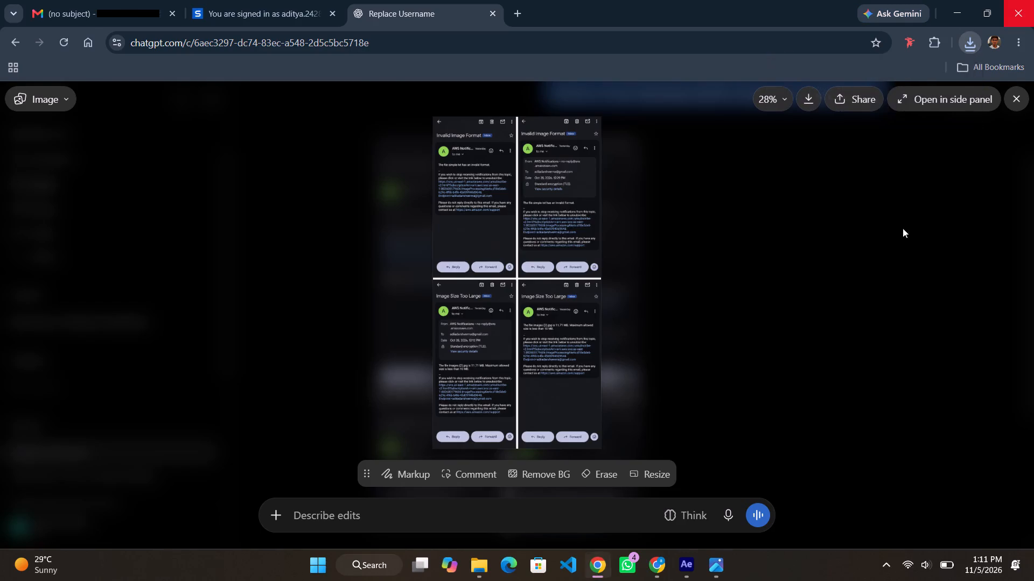
Switch to After Effects, hide the 124731 and 124300 layers, and delete all the screenshot layers from Comp 1.
left_click(684, 557)
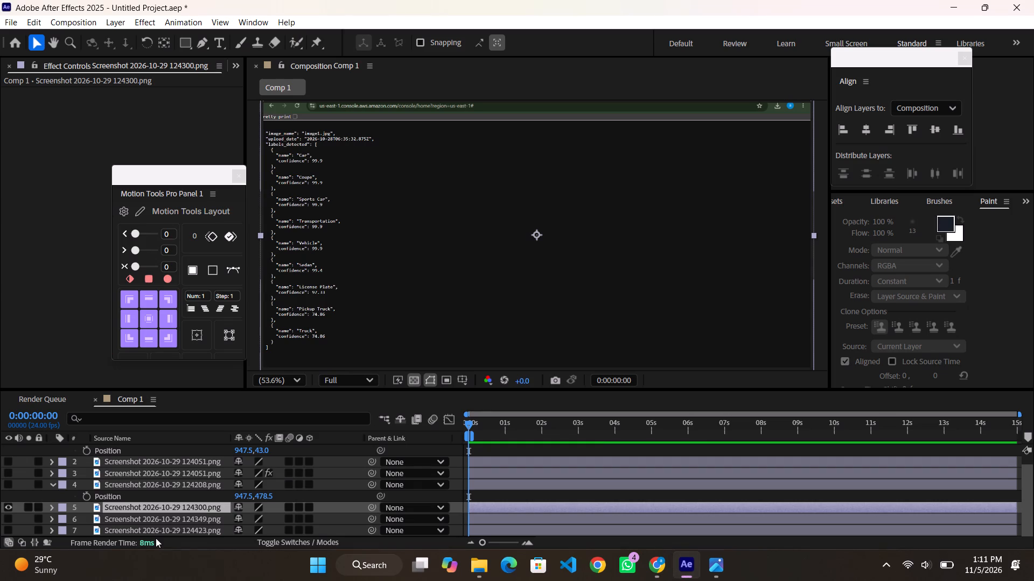
scroll(156, 538, "down", 2)
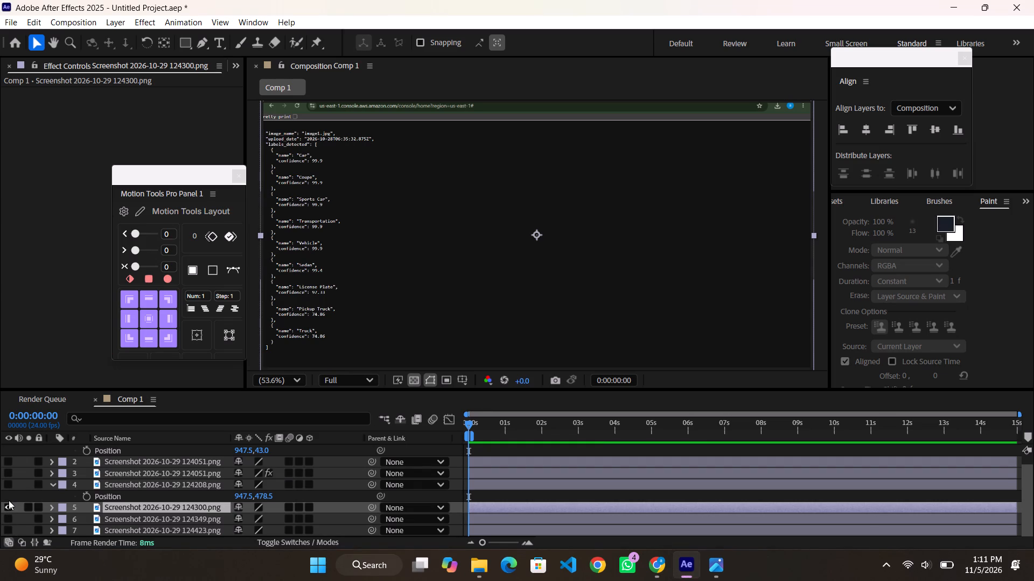
left_click(9, 501)
scroll(9, 501, "up", 2)
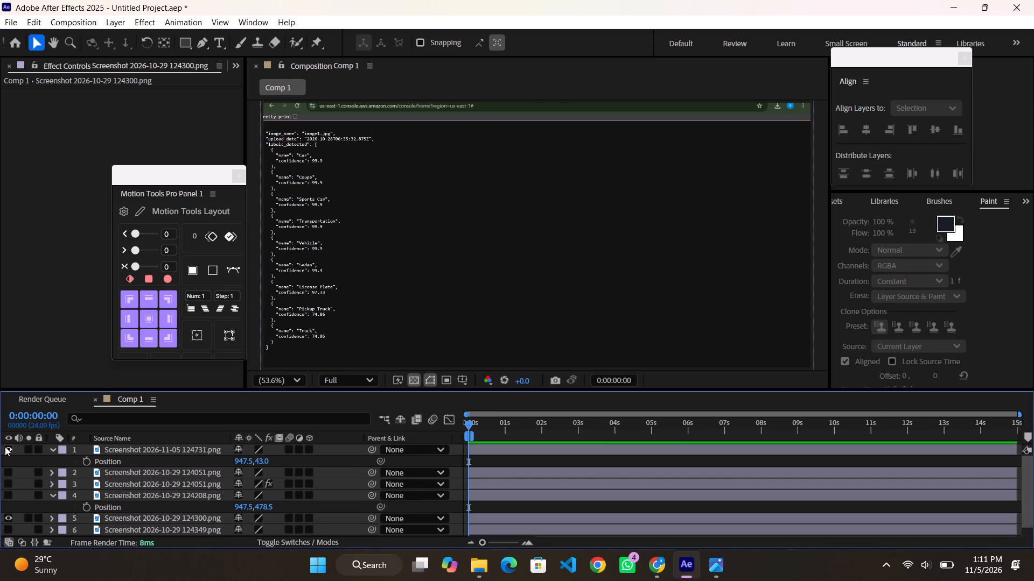
left_click(5, 447)
left_click(10, 518)
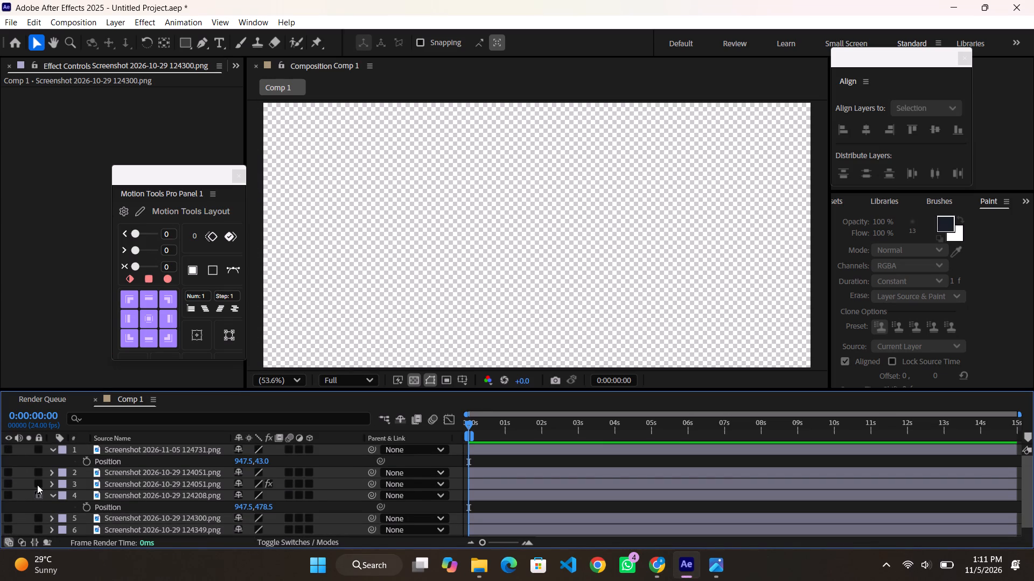
scroll(36, 486, "down", 4)
left_click_drag(86, 534, 108, 441)
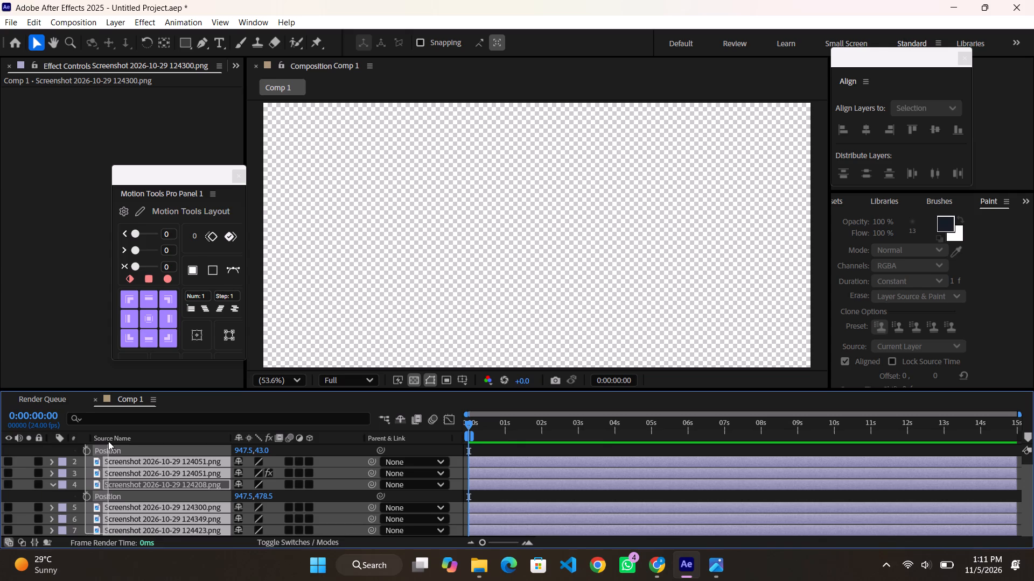
left_click_drag(108, 441, 153, 448)
key("BackSpace")
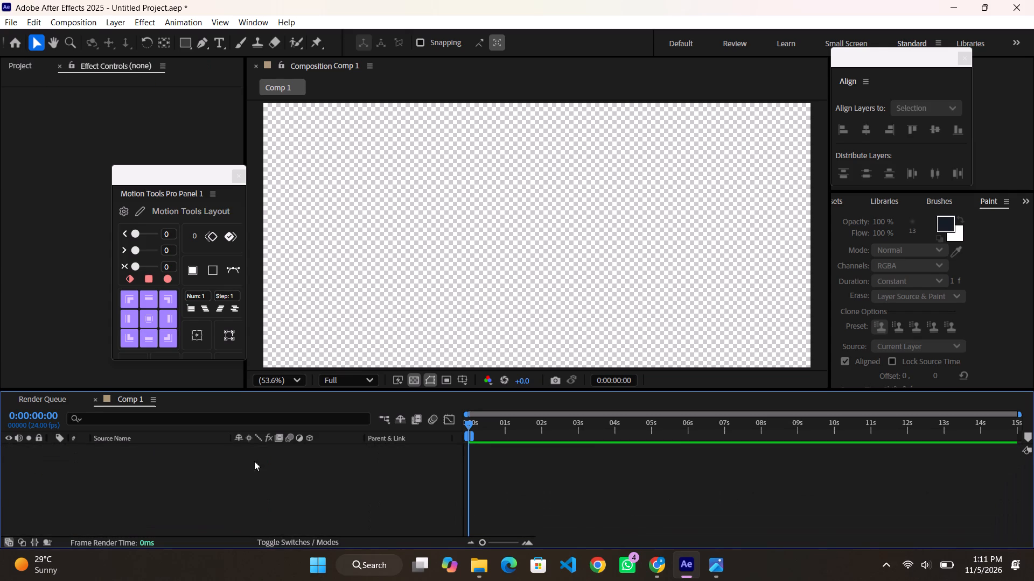
Add the Dark-Mode AWS Email Notification Collage image from the Downloads folder to Comp 1 as a layer.
left_click(484, 554)
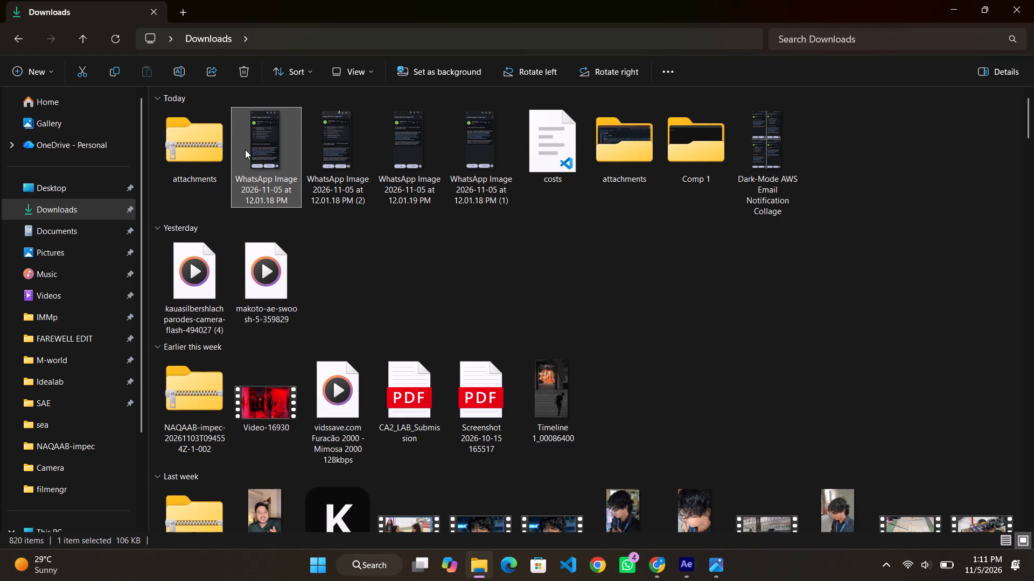
left_click_drag(754, 148, 689, 476)
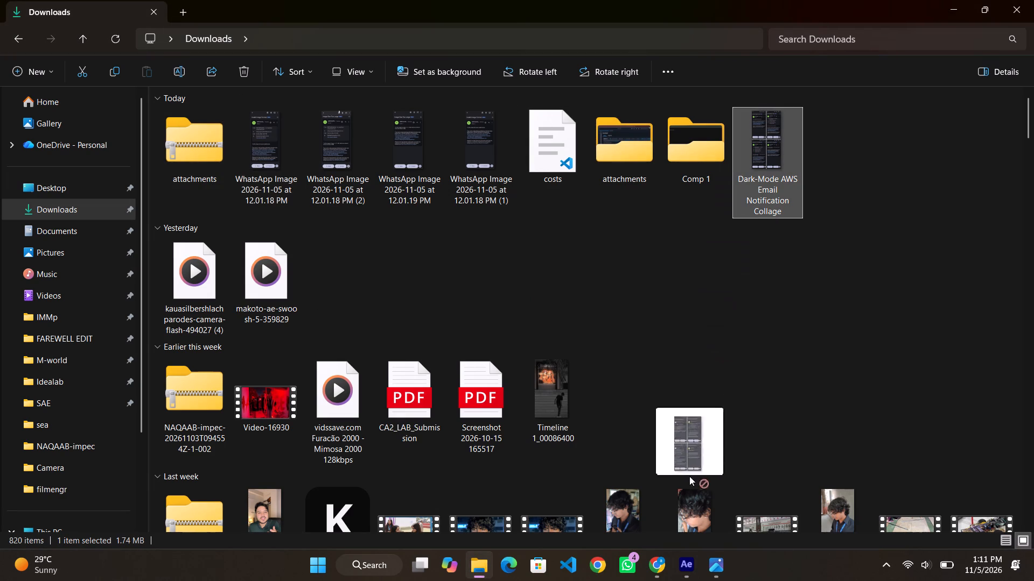
left_click_drag(689, 476, 650, 504)
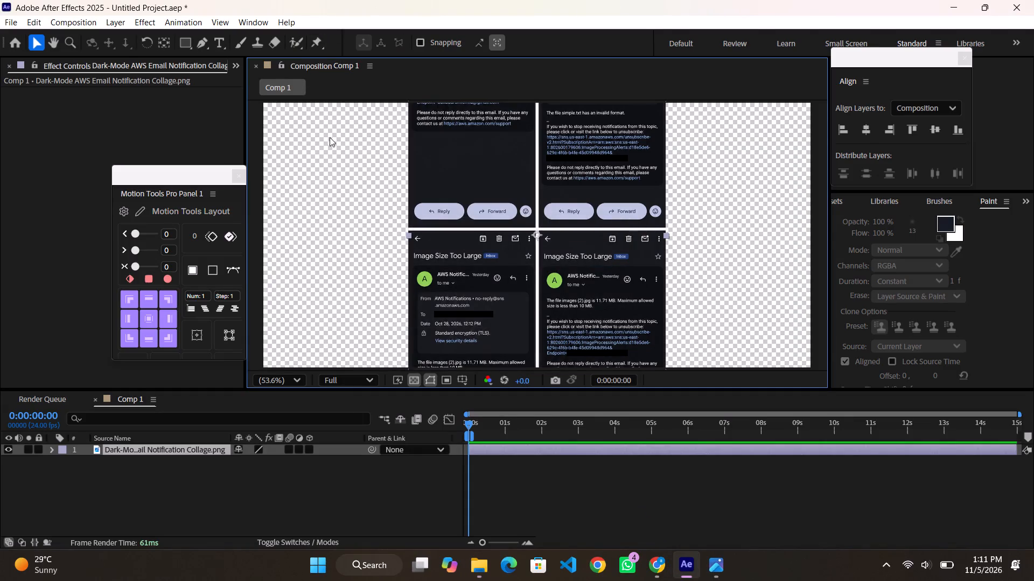
Change Comp 1's settings to the Social Media Portrait HD preset, 1080x1920 at 30 fps.
key("ctrl+k")
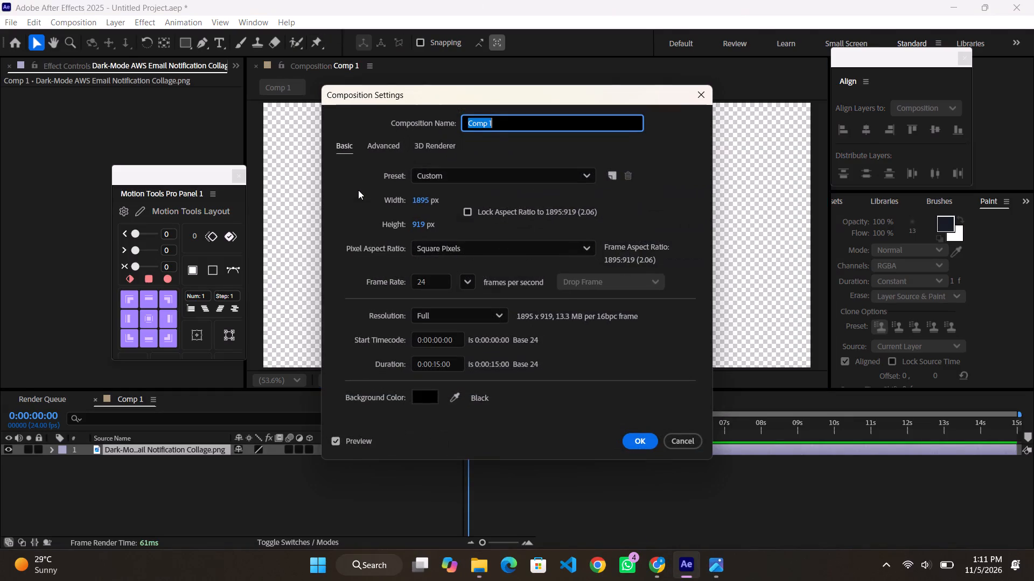
left_click(492, 172)
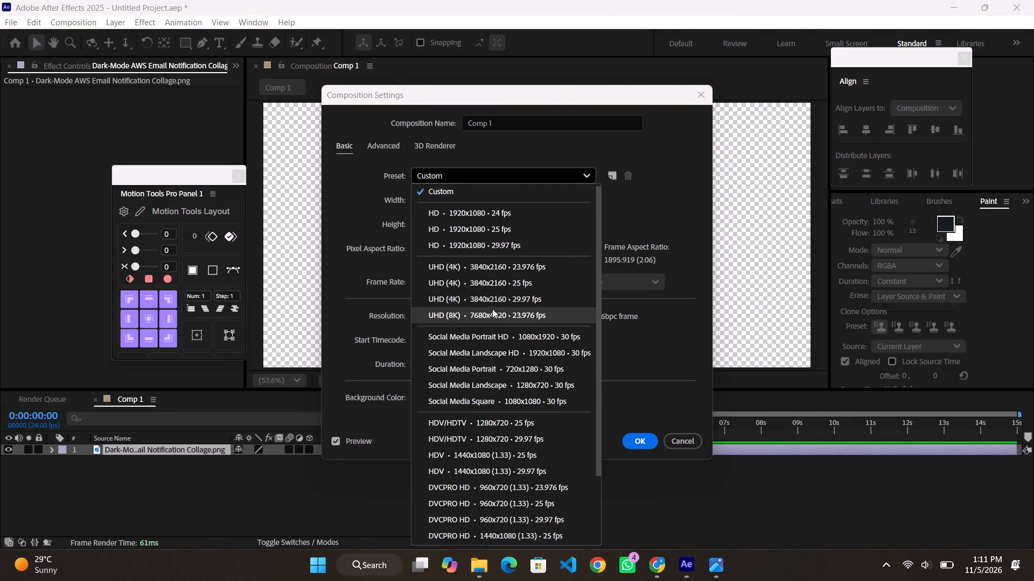
left_click(498, 339)
left_click(638, 437)
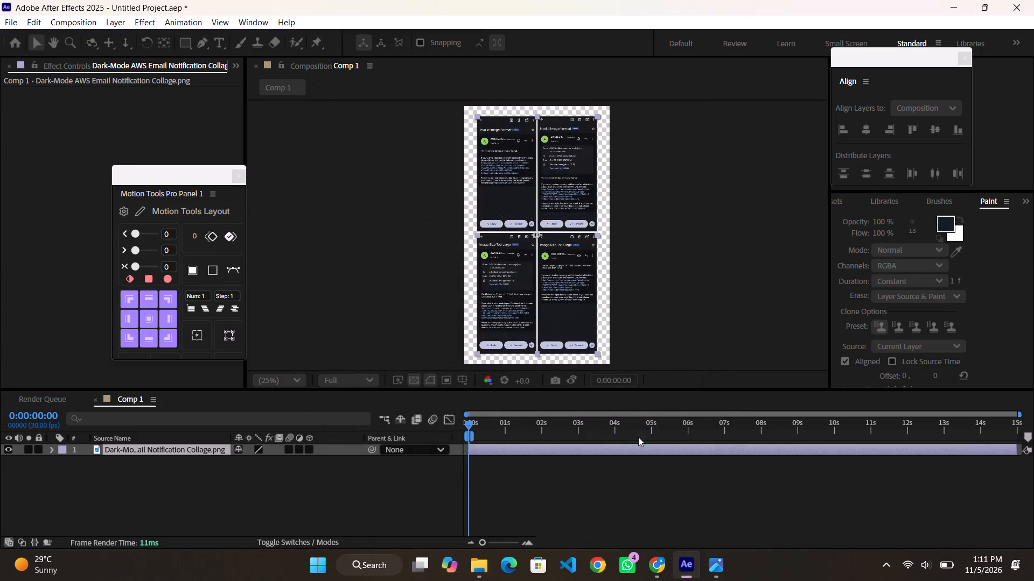
Scale the collage layer to 252% and position it so the collage's upper-left Invalid Image Format email fills the frame.
left_click(180, 451)
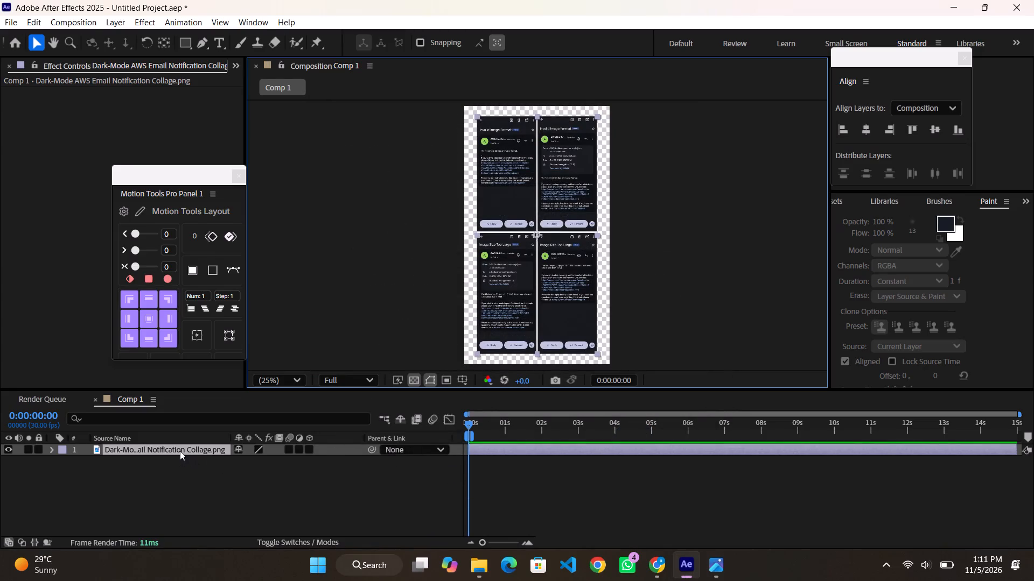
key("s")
left_click_drag(251, 457, 355, 457)
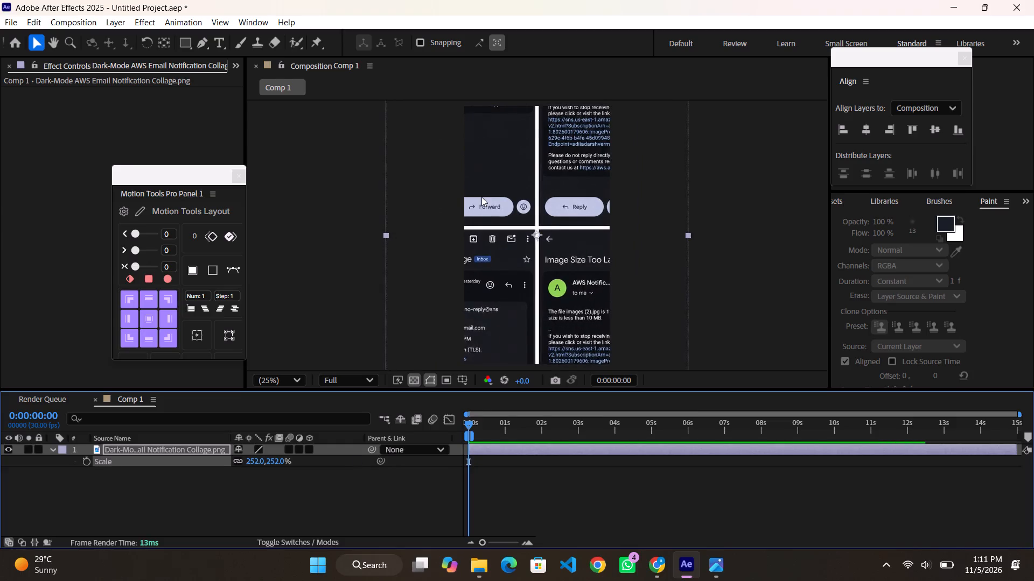
left_click_drag(481, 197, 556, 349)
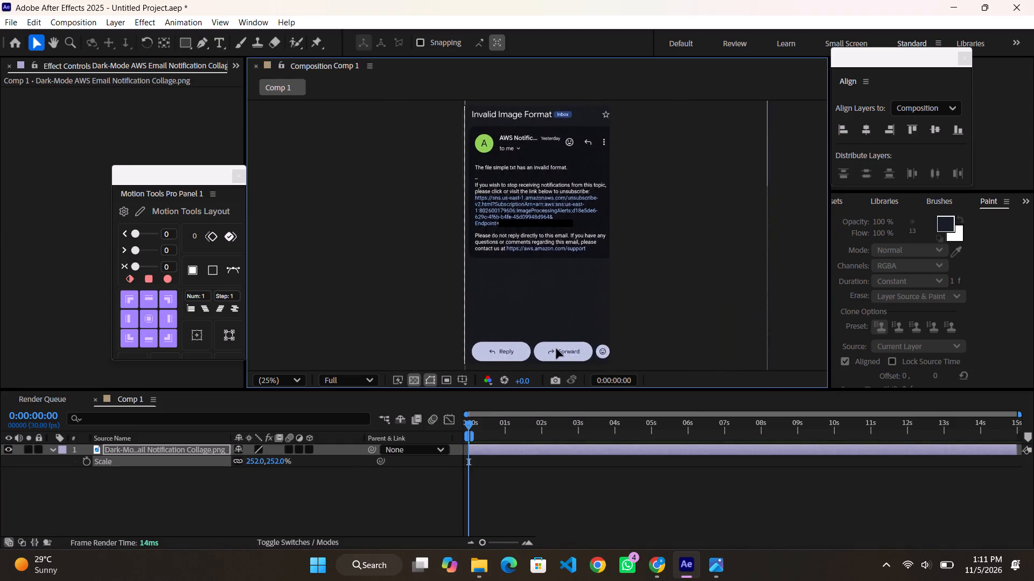
left_click_drag(556, 349, 554, 364)
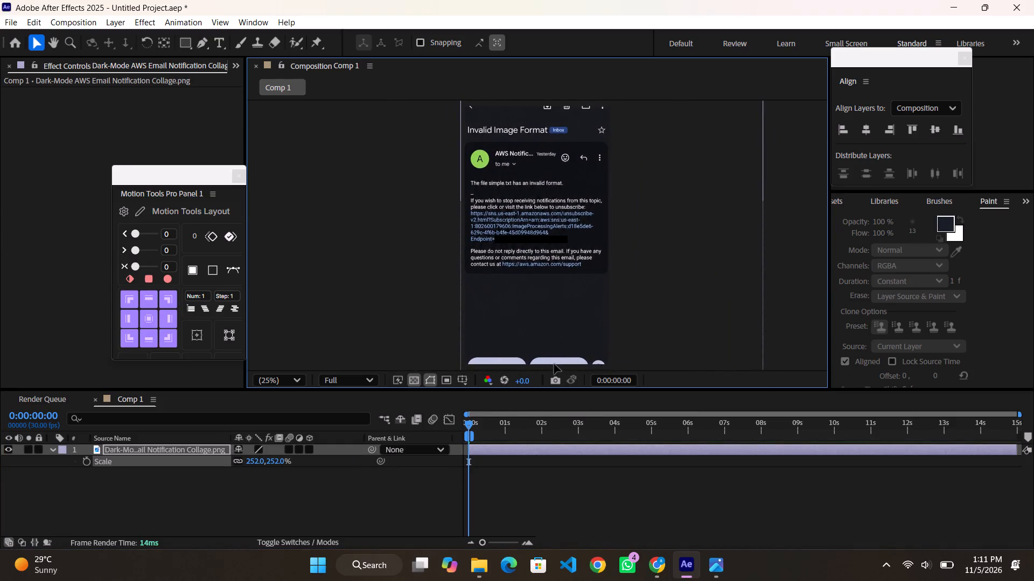
left_click_drag(554, 364, 555, 365)
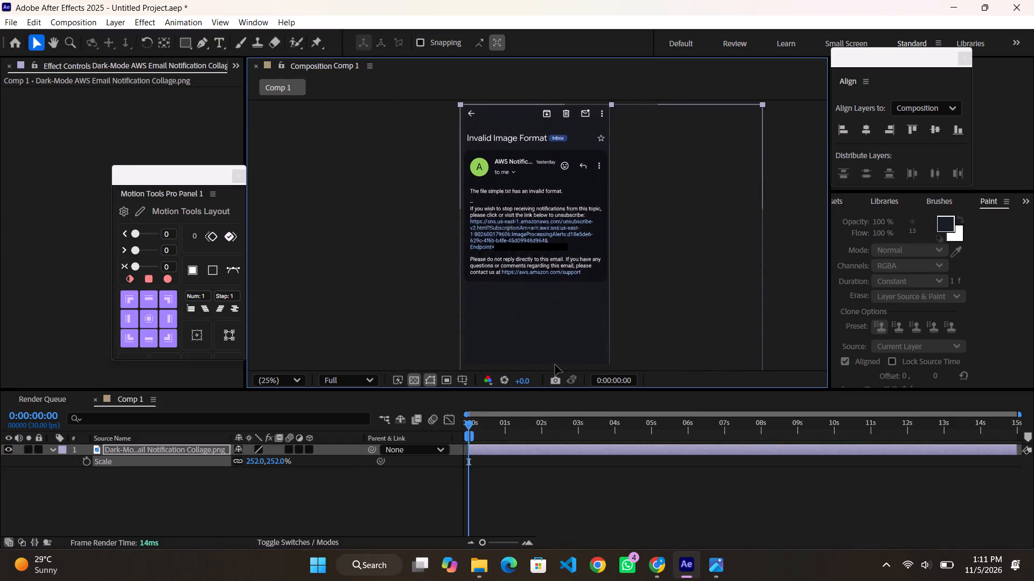
left_click_drag(555, 365, 557, 365)
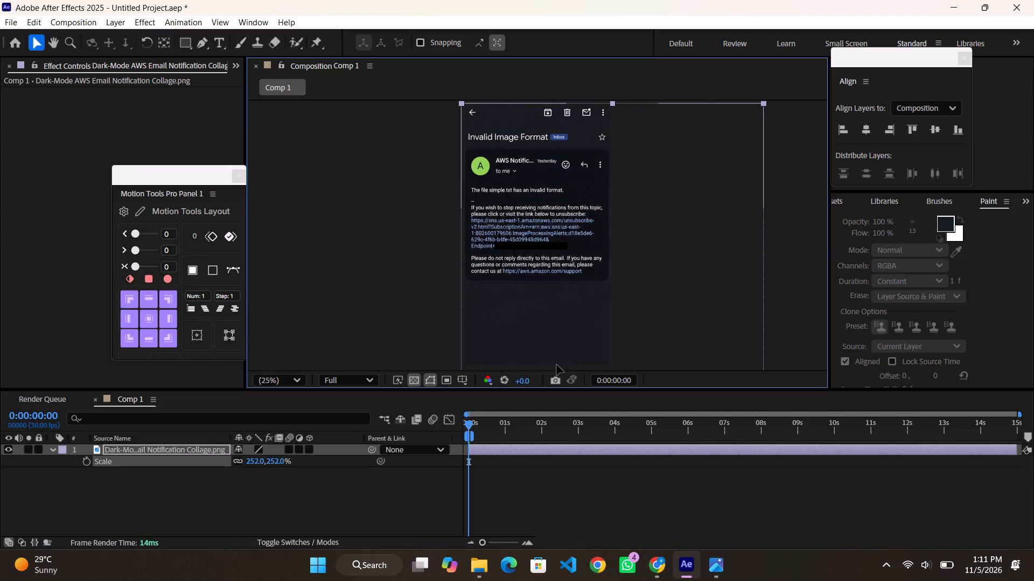
left_click_drag(557, 365, 557, 365)
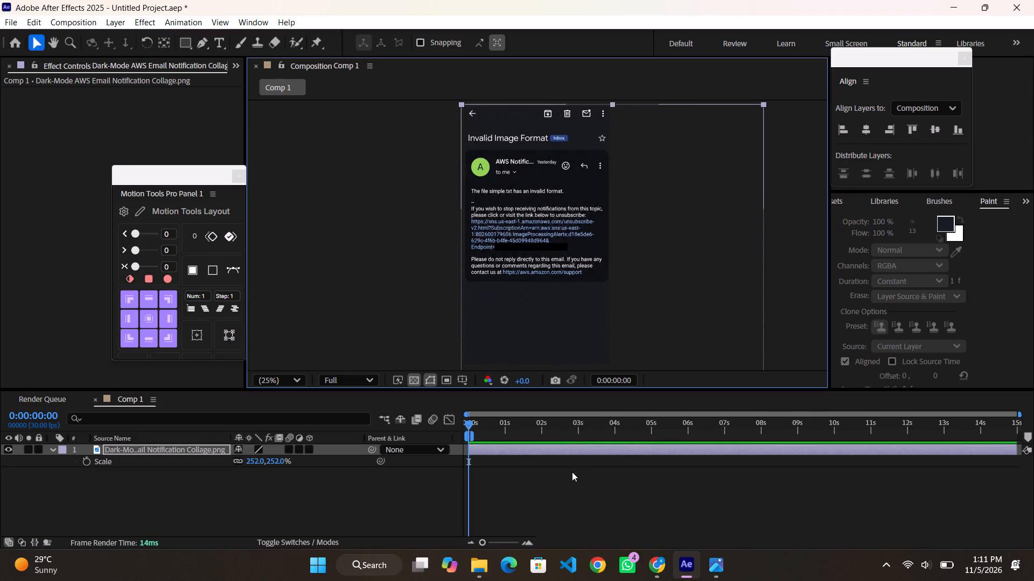
left_click(572, 472)
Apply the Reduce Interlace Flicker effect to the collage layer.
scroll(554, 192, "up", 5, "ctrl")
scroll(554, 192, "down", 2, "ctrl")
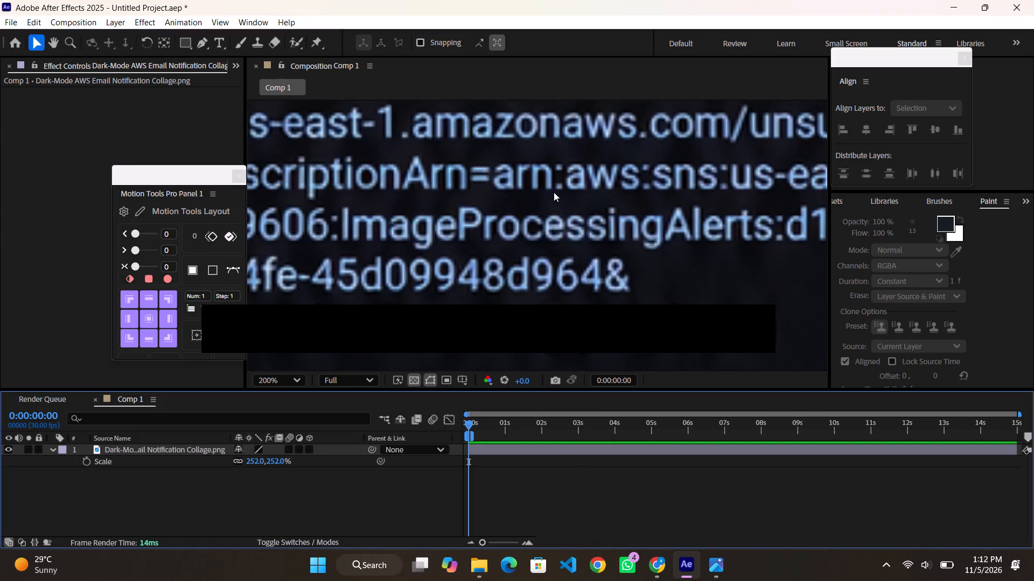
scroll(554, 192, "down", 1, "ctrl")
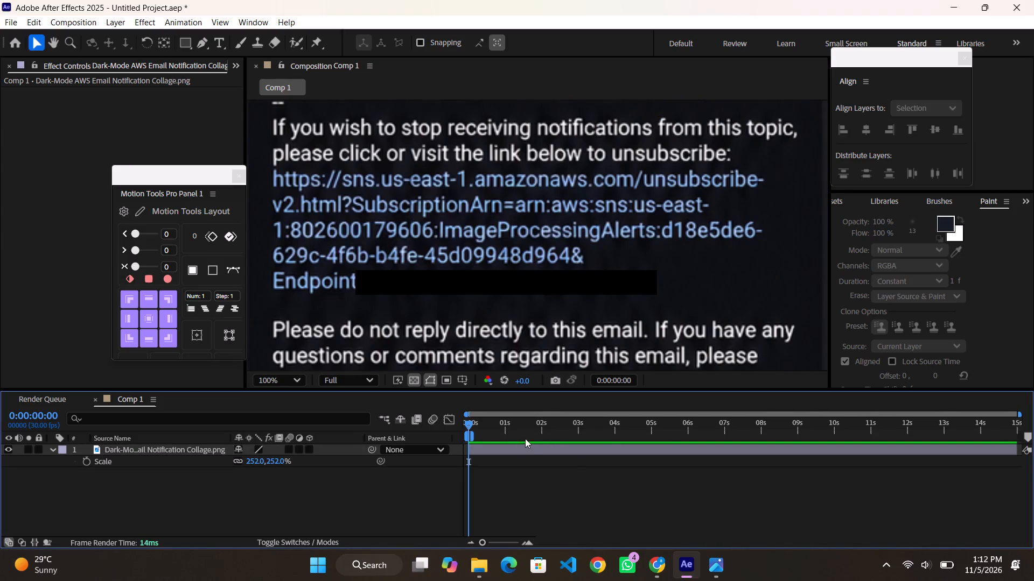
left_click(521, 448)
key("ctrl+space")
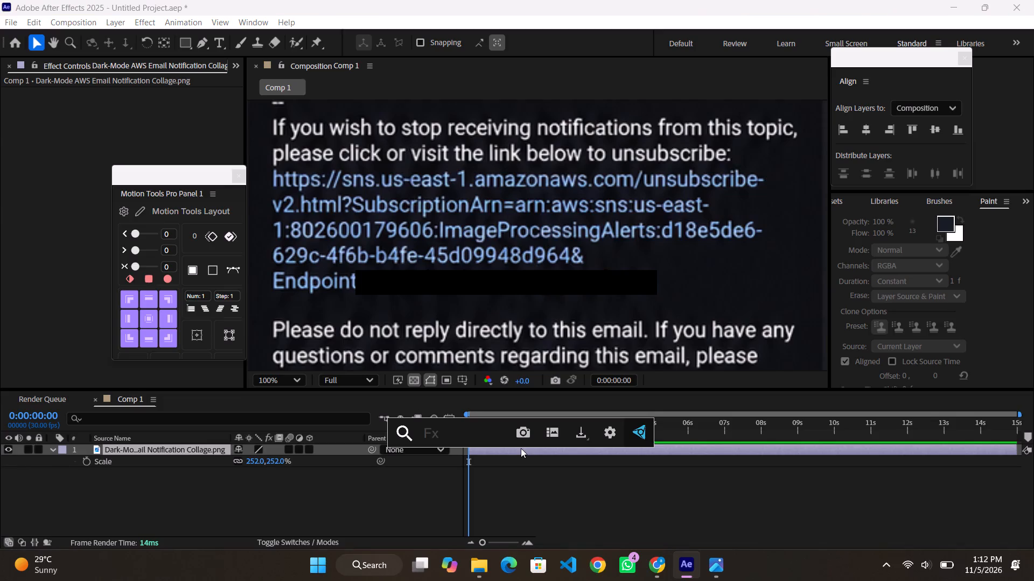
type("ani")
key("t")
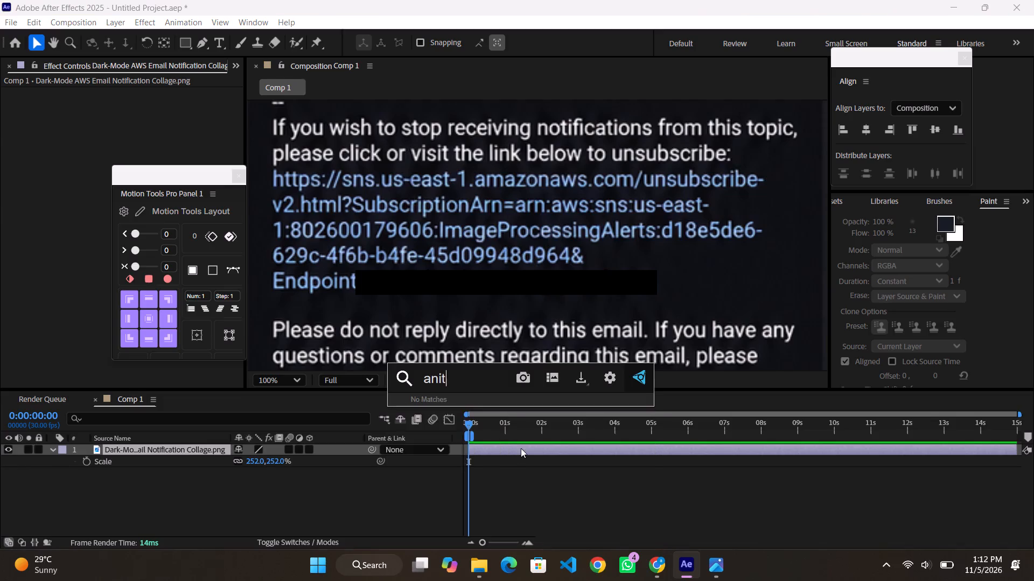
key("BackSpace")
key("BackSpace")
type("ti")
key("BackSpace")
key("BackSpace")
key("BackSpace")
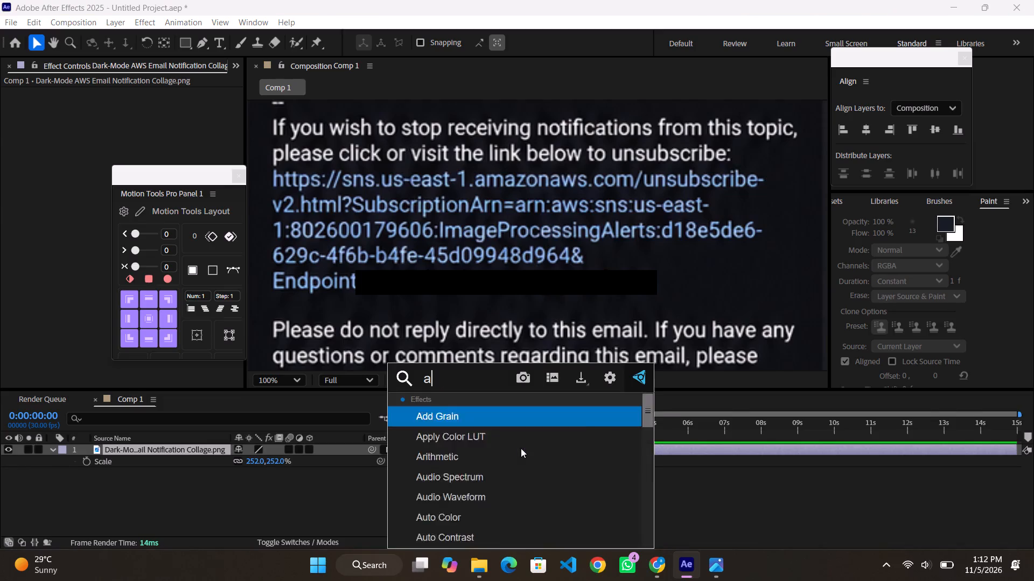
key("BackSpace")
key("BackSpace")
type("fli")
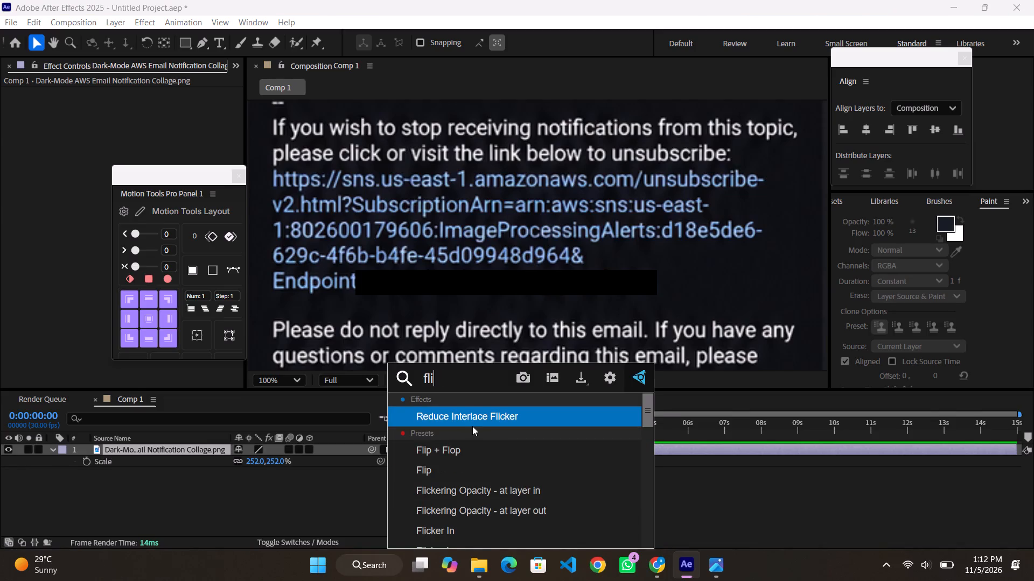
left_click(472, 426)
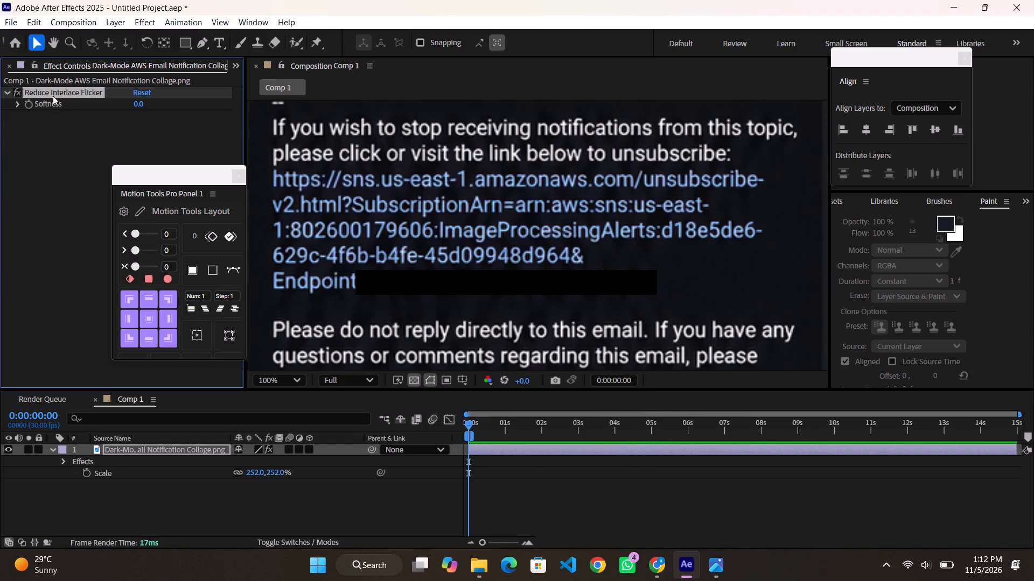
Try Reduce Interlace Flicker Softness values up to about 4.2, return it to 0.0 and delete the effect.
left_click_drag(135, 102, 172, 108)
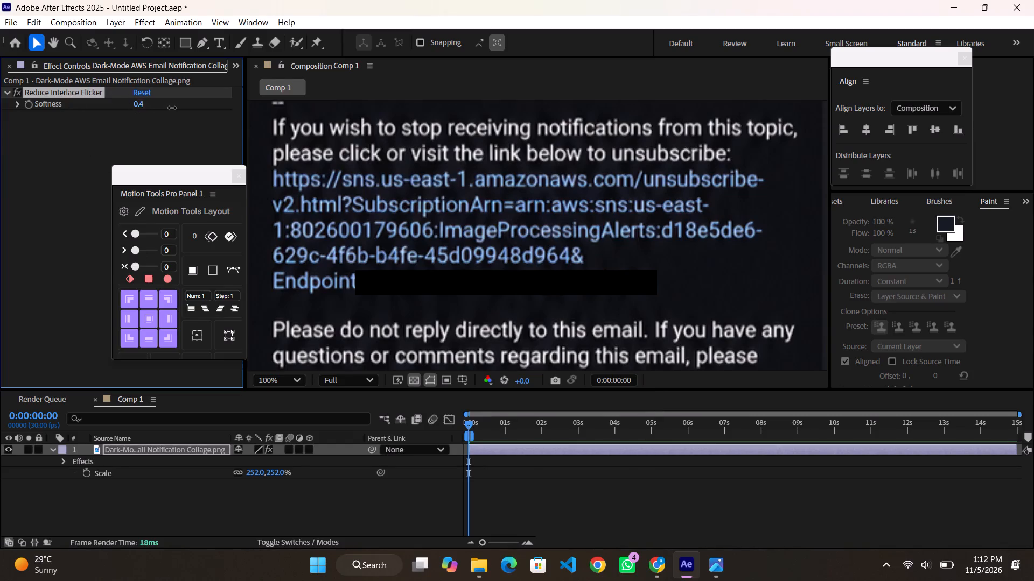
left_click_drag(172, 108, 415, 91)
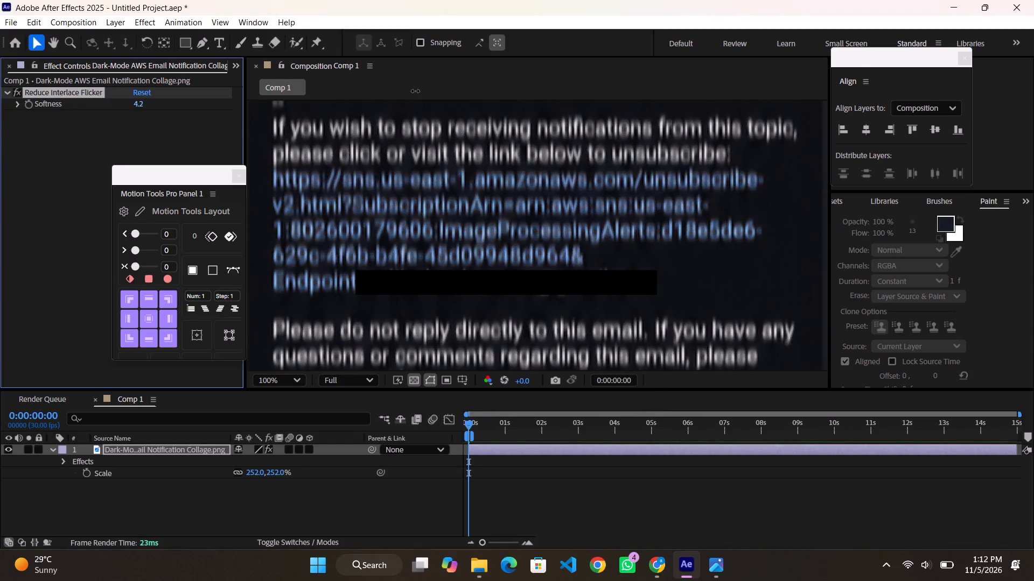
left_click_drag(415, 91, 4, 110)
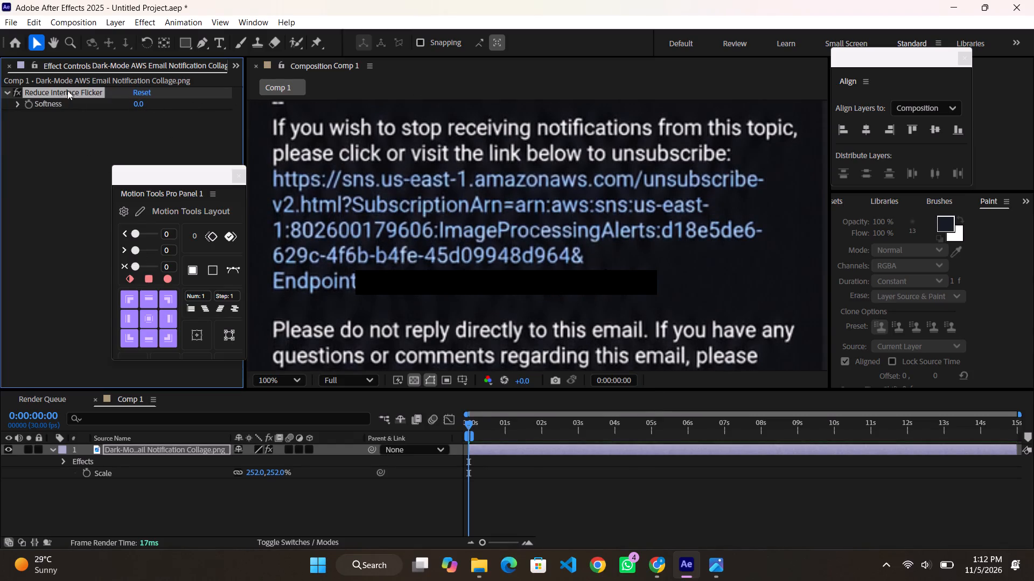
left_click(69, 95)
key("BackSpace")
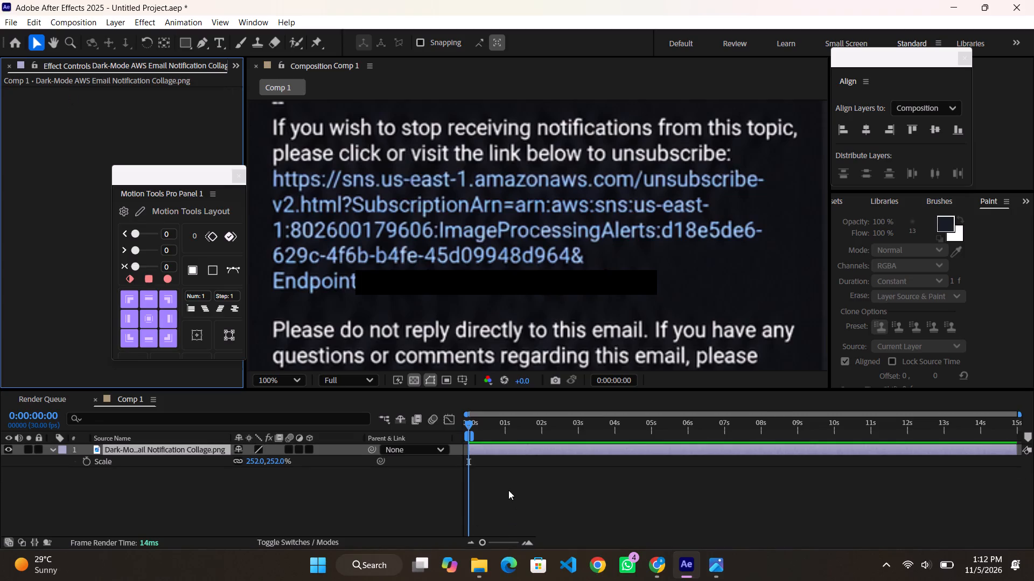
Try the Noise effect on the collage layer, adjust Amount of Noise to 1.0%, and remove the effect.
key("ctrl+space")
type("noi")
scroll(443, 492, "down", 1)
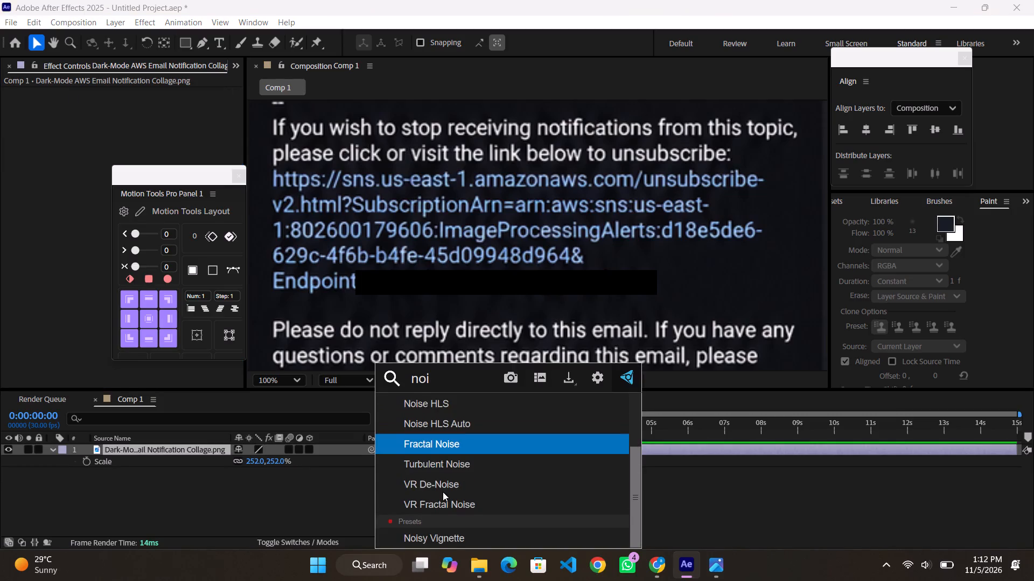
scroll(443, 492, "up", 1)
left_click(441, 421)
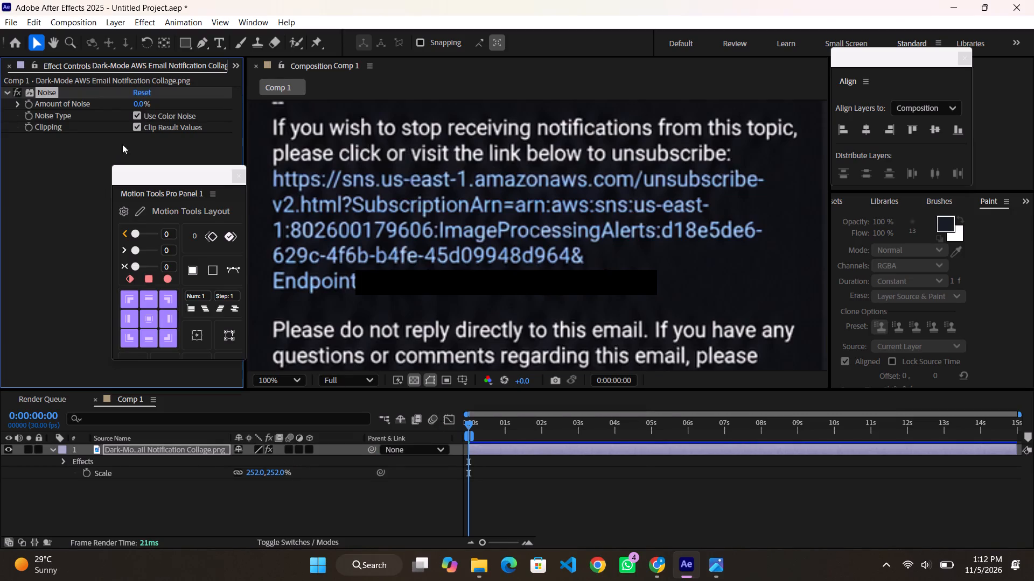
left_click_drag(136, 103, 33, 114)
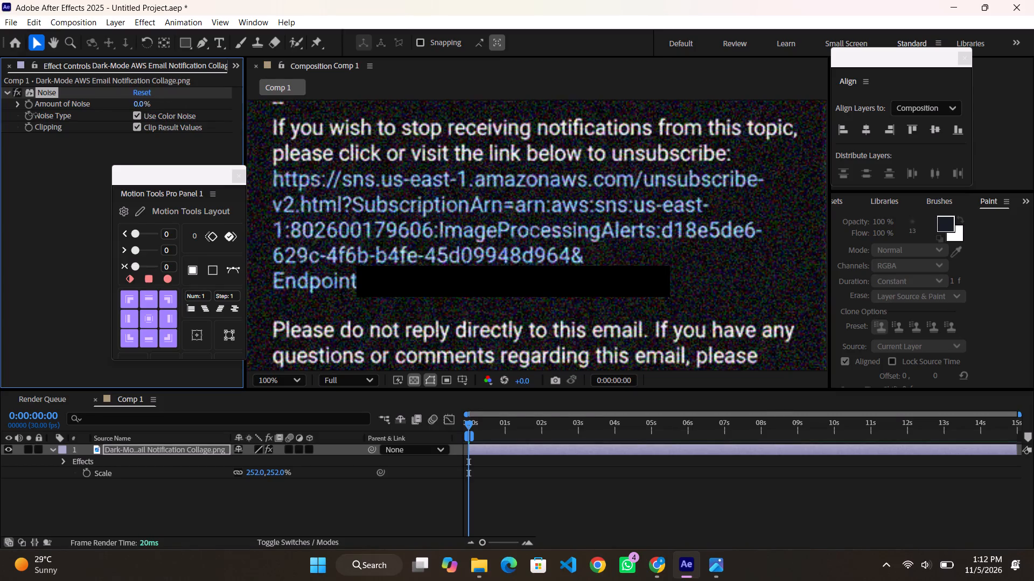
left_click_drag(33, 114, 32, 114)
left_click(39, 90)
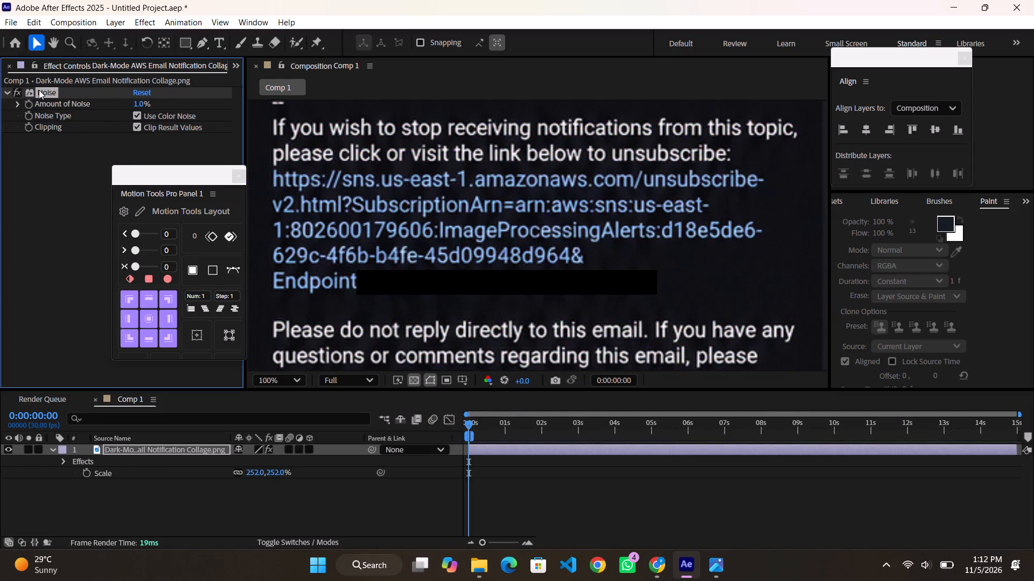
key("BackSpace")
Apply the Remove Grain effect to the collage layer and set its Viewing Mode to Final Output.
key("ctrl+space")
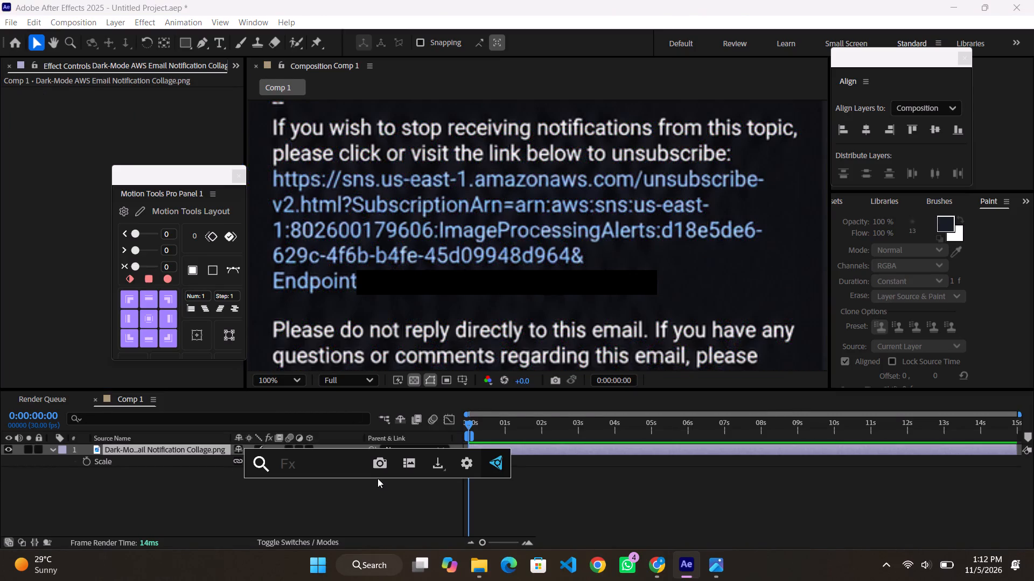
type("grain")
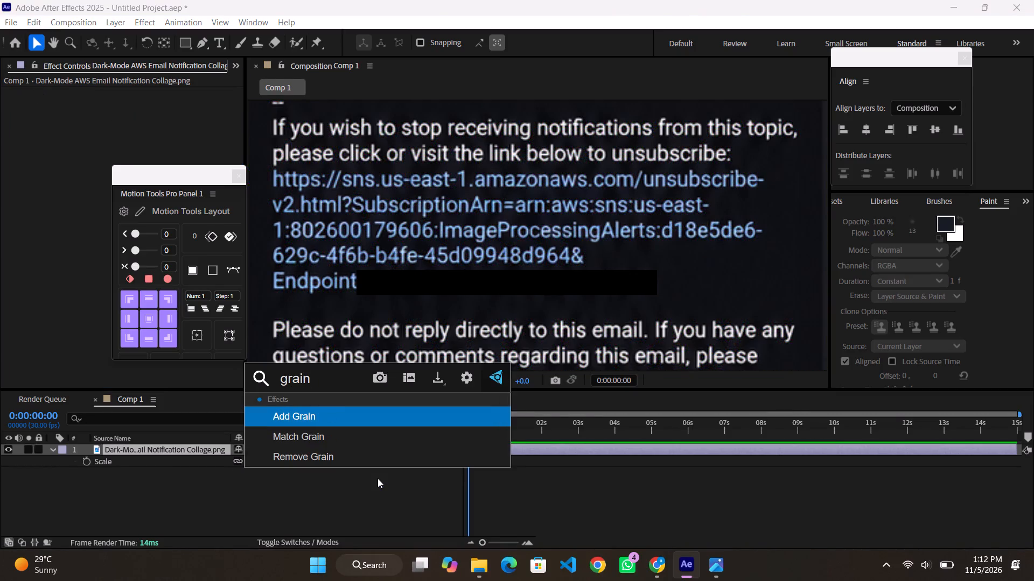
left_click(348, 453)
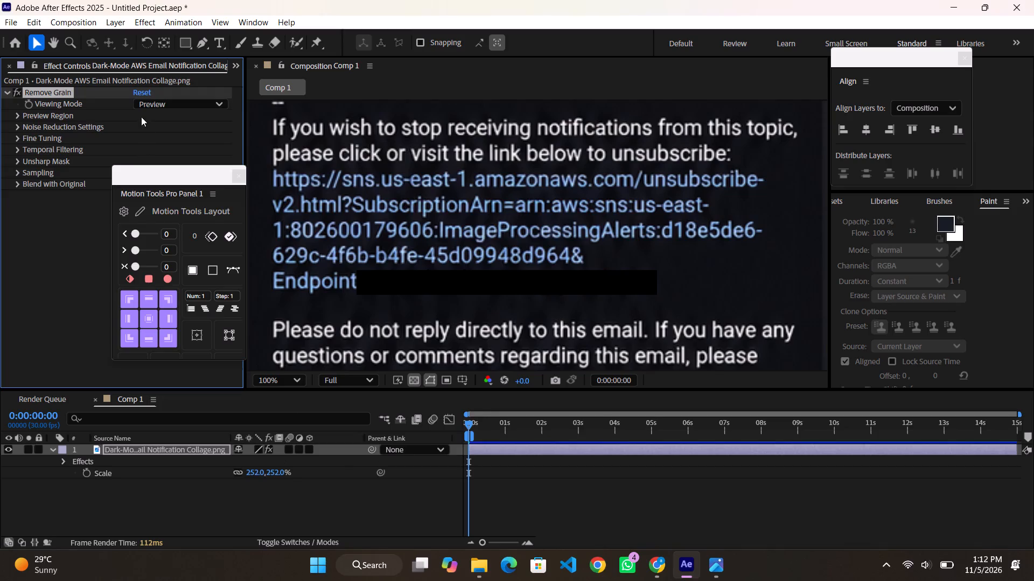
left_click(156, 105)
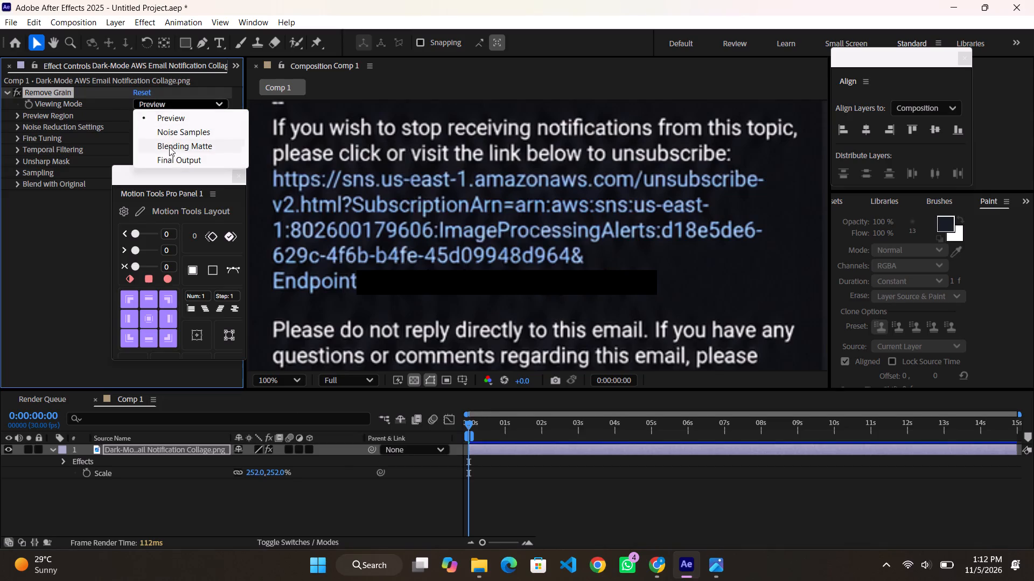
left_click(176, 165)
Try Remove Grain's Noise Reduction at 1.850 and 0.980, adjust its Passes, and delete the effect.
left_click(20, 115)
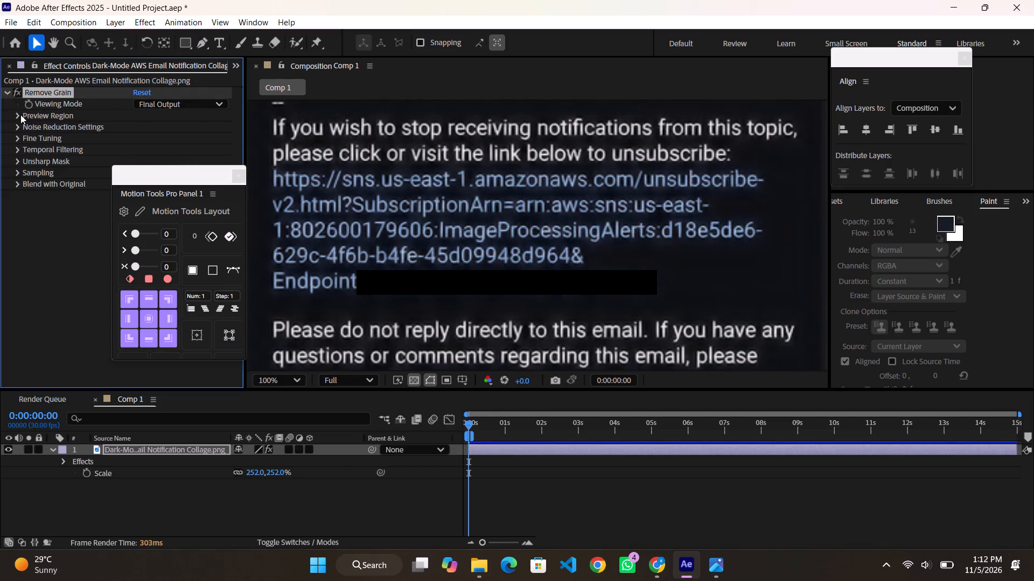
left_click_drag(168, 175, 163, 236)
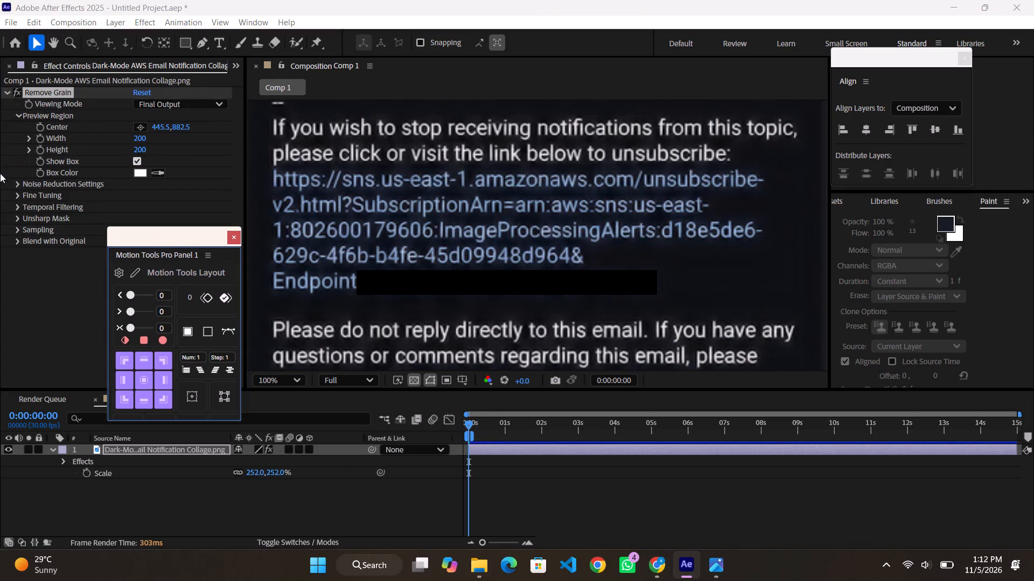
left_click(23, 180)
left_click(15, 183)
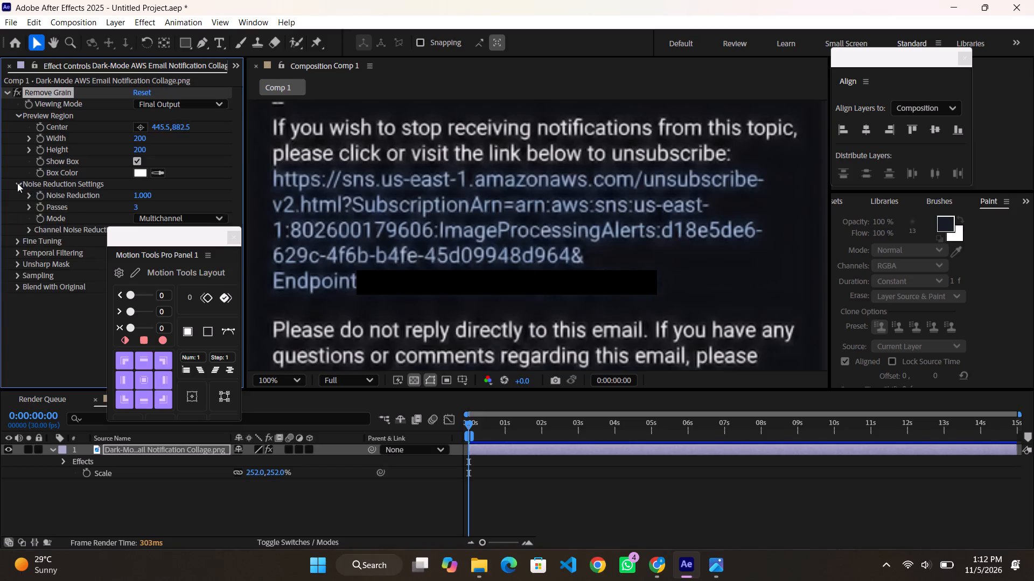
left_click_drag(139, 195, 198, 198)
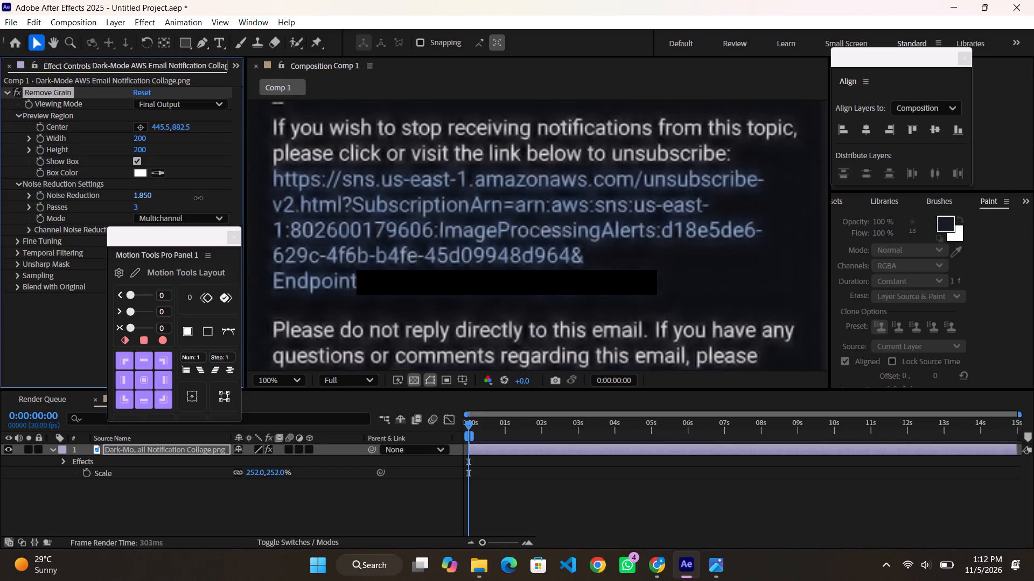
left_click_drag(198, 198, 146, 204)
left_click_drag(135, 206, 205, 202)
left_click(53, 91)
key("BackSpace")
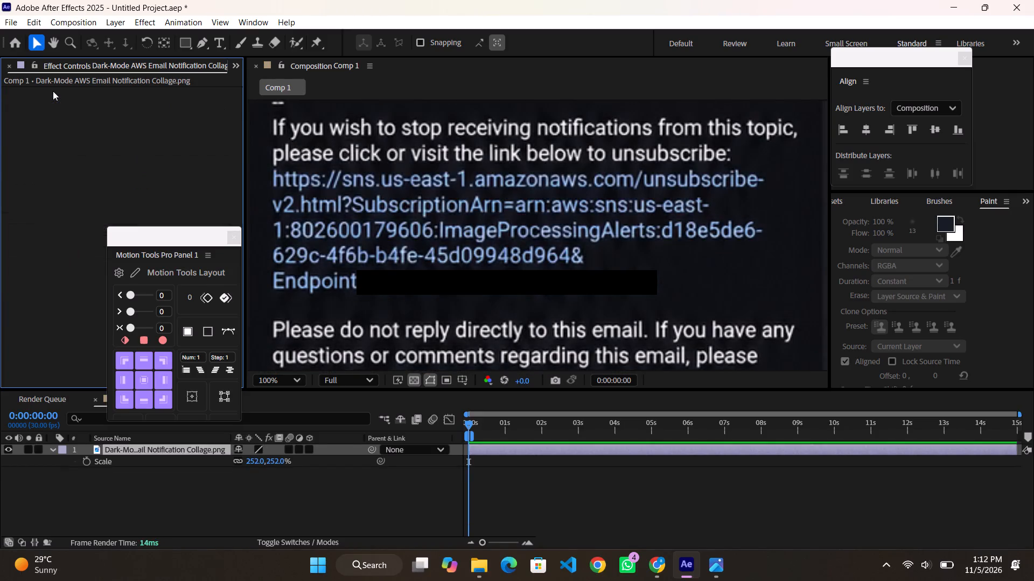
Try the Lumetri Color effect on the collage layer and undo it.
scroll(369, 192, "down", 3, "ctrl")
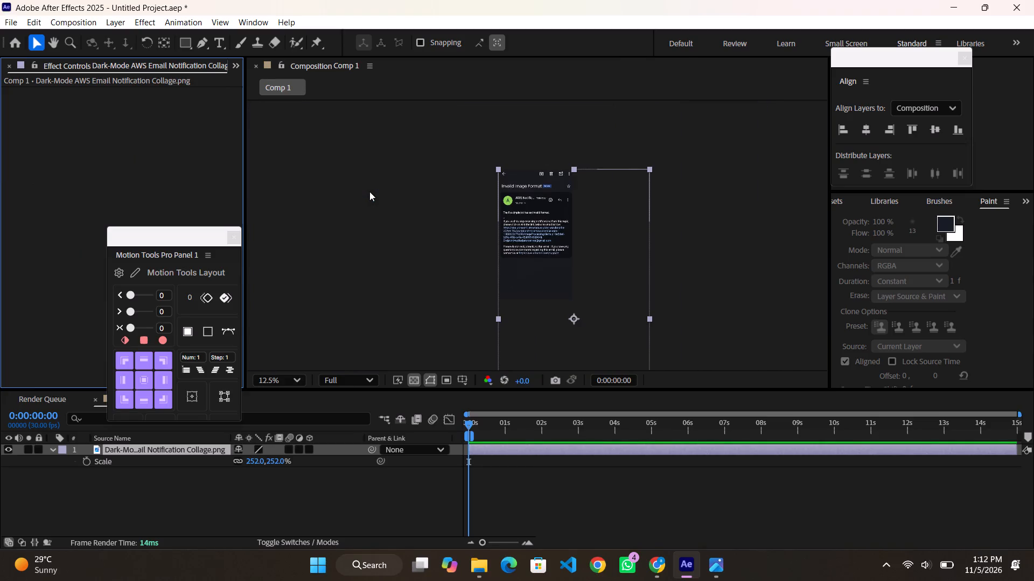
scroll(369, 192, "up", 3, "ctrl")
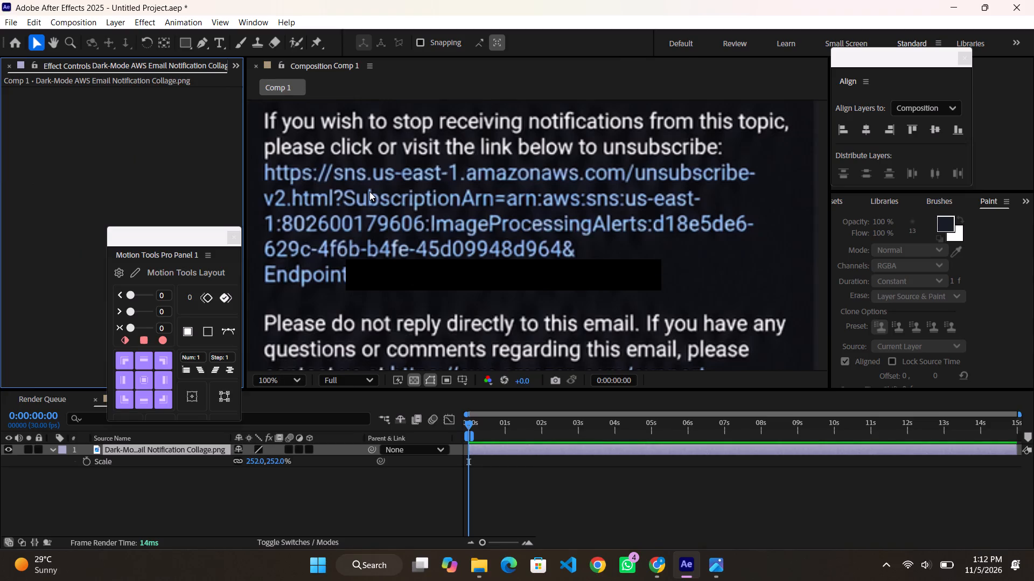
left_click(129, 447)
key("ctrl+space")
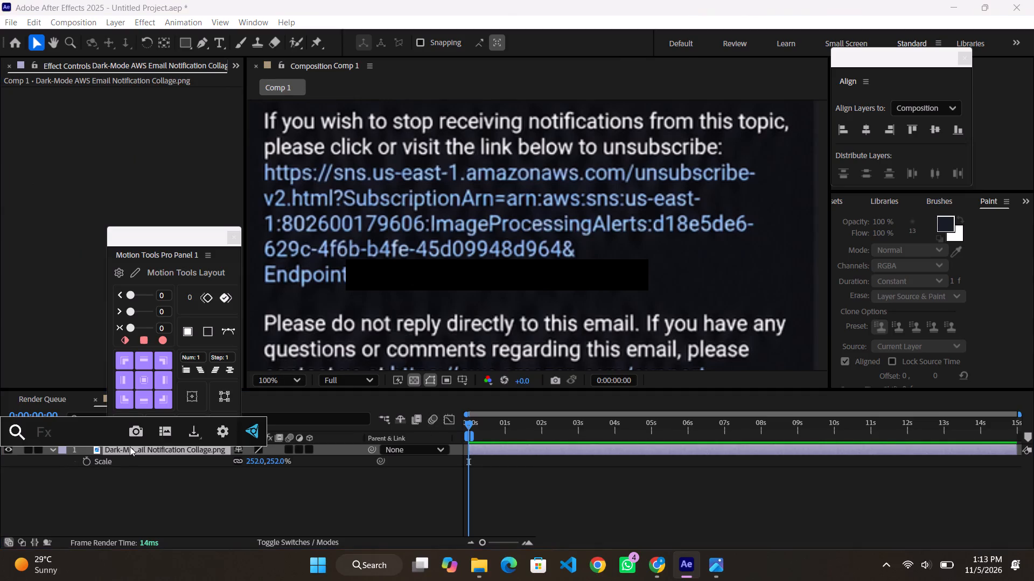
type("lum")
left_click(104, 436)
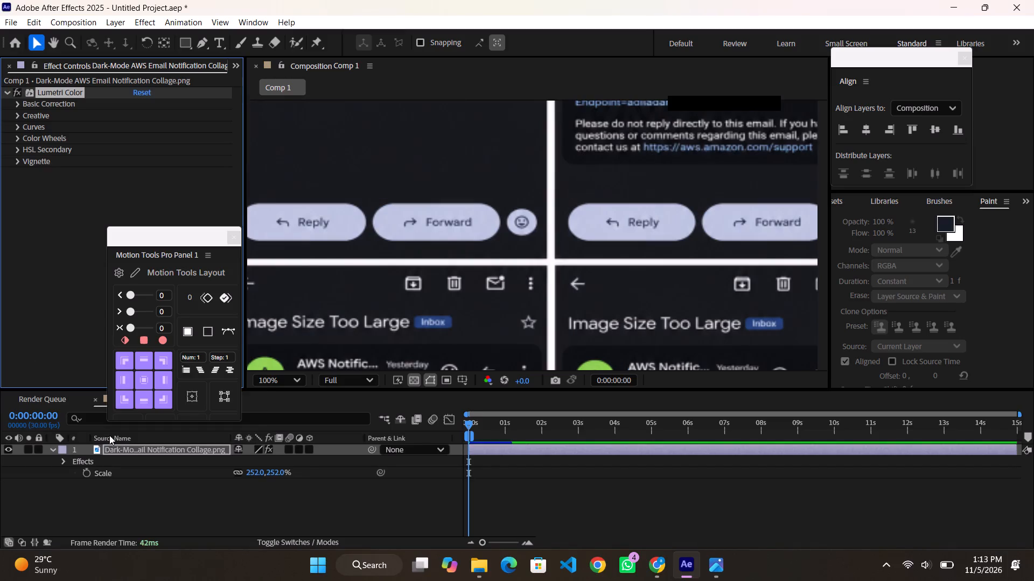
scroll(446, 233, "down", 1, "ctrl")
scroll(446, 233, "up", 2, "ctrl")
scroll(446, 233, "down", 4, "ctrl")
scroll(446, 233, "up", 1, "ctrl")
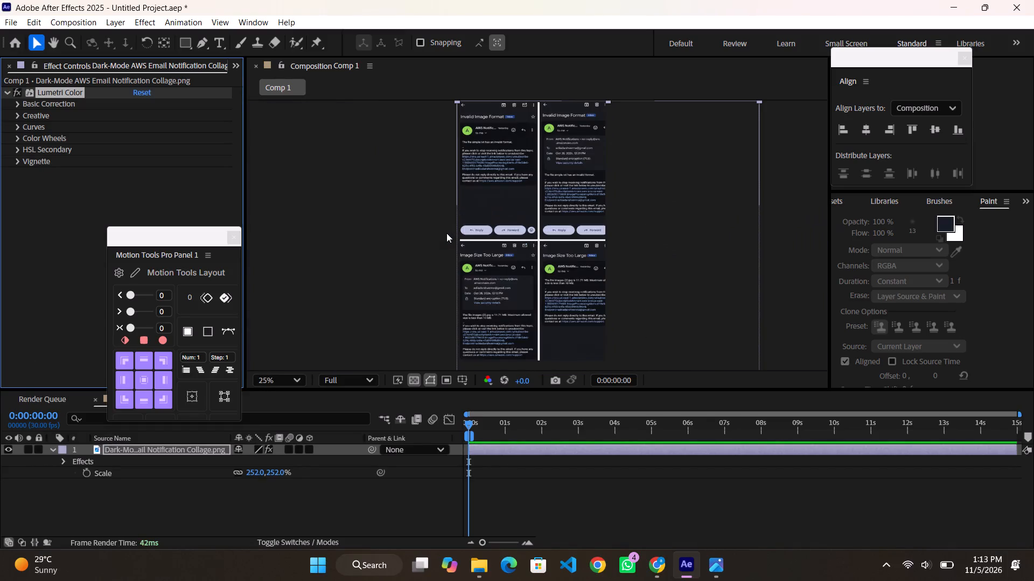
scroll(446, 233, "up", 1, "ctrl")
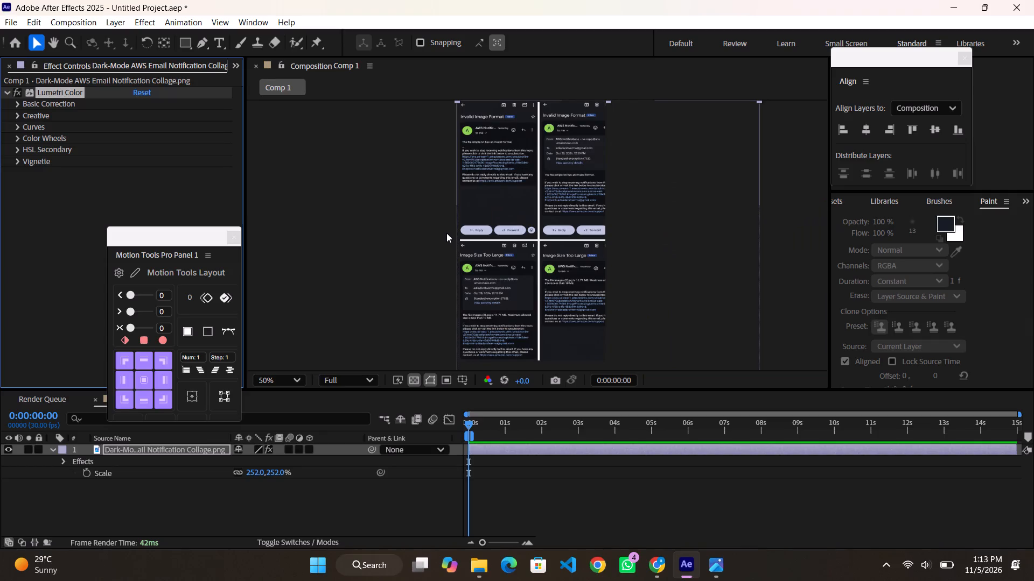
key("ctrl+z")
Apply the Lumetri Color effect to the collage layer and set its Basic Correction Temperature to 8.0.
scroll(510, 114, "down", 1, "ctrl")
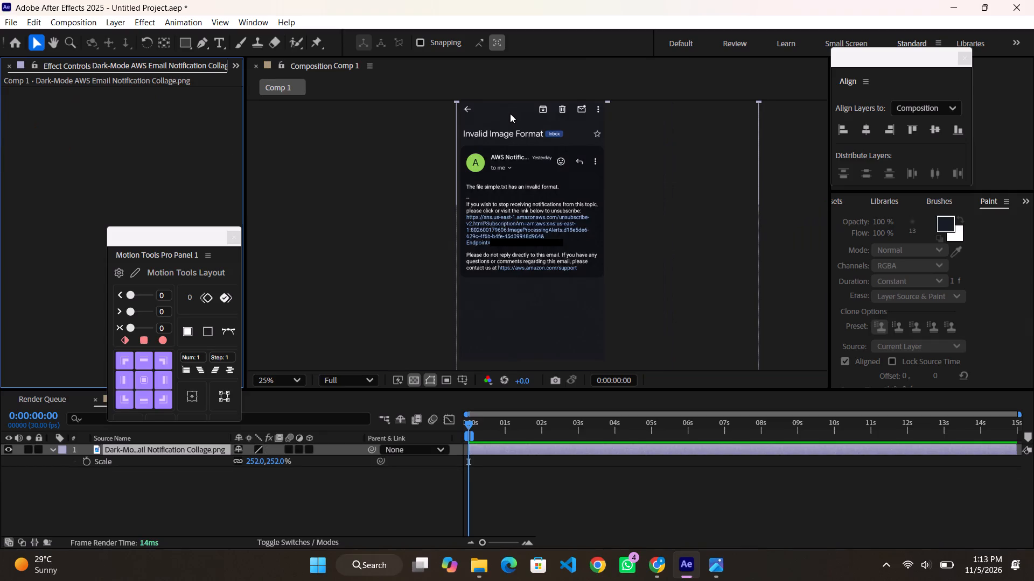
left_click(178, 450)
key("ctrl+space")
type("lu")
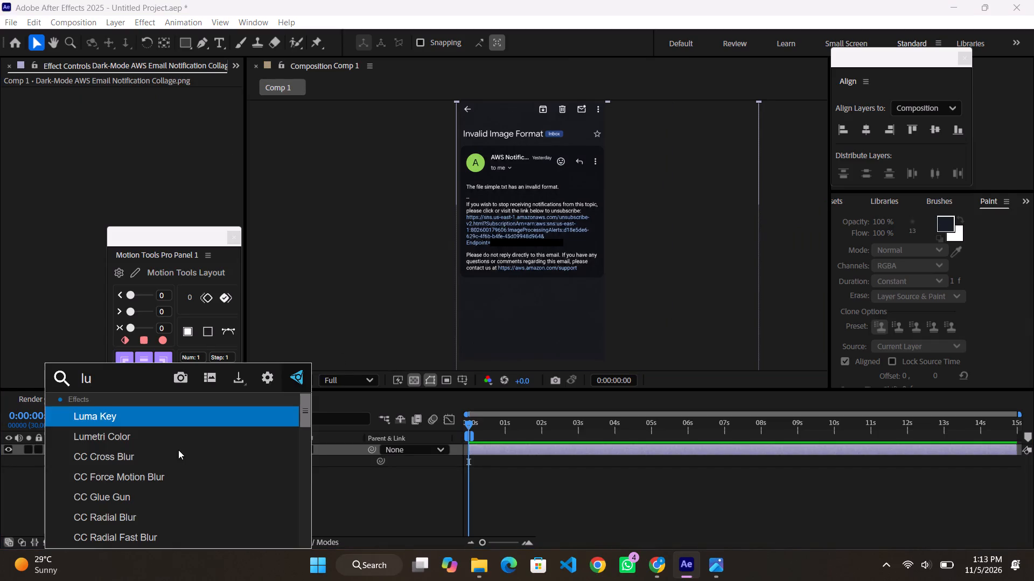
left_click(149, 447)
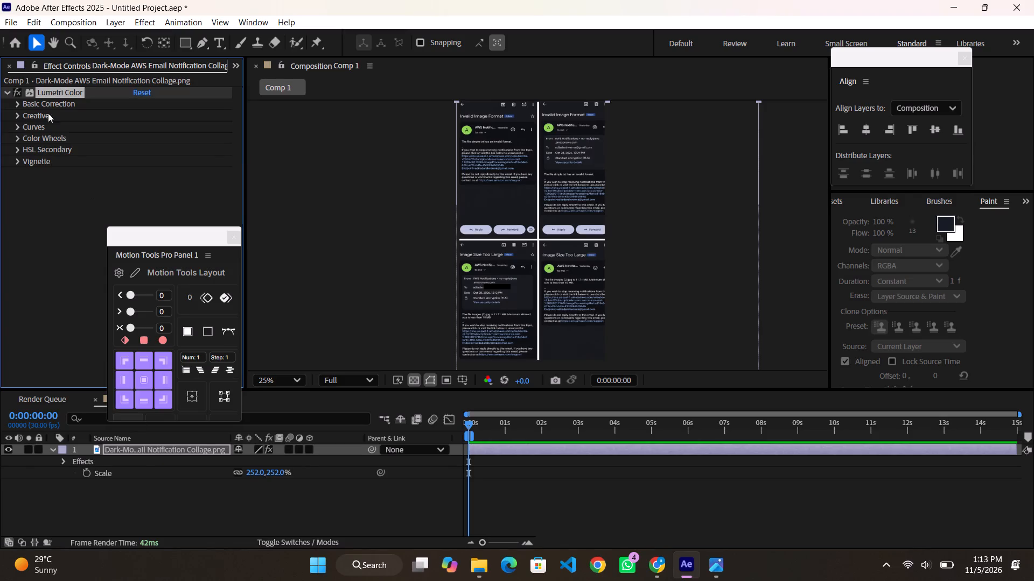
left_click(17, 105)
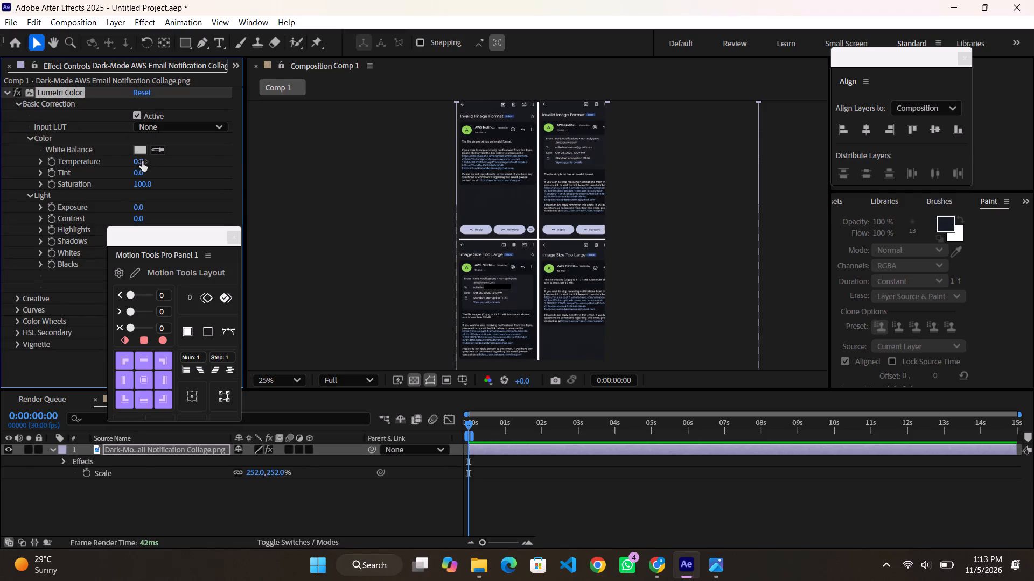
left_click_drag(142, 161, 147, 162)
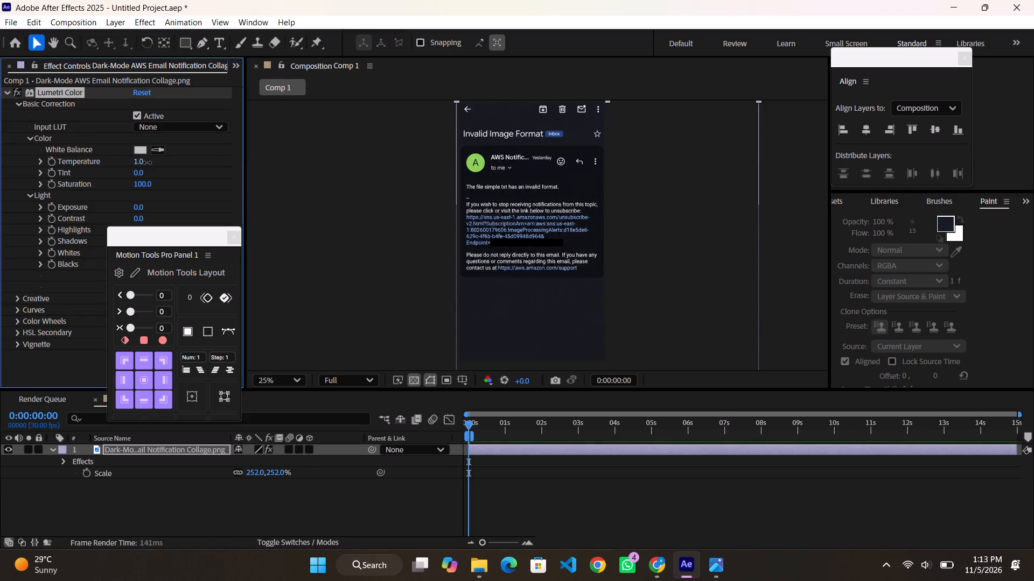
left_click_drag(147, 162, 148, 161)
Try Lumetri Color Saturation at 62.0 and 2.0, and leave it at 300.0.
scroll(494, 215, "up", 2, "ctrl")
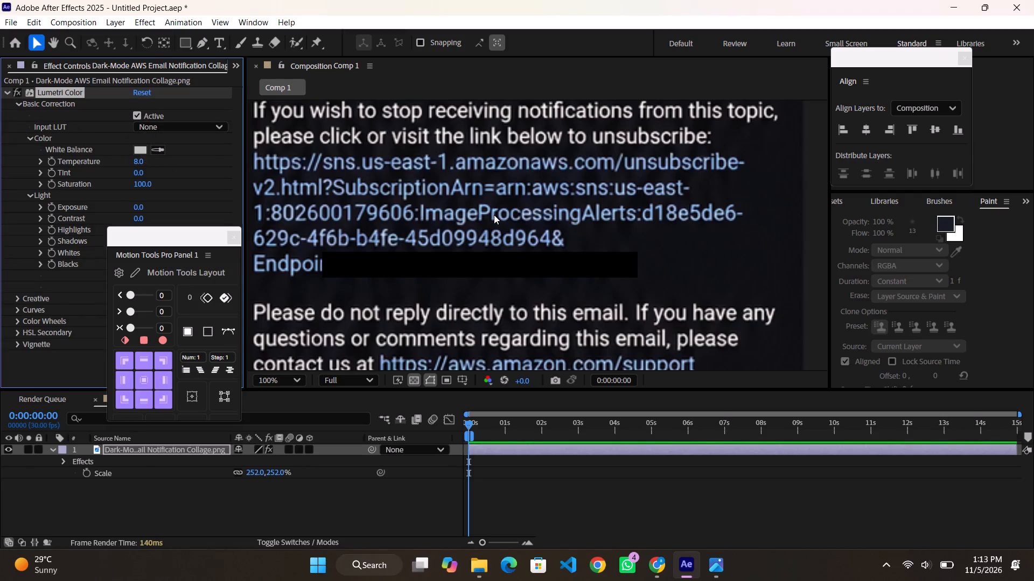
left_click_drag(145, 183, 106, 186)
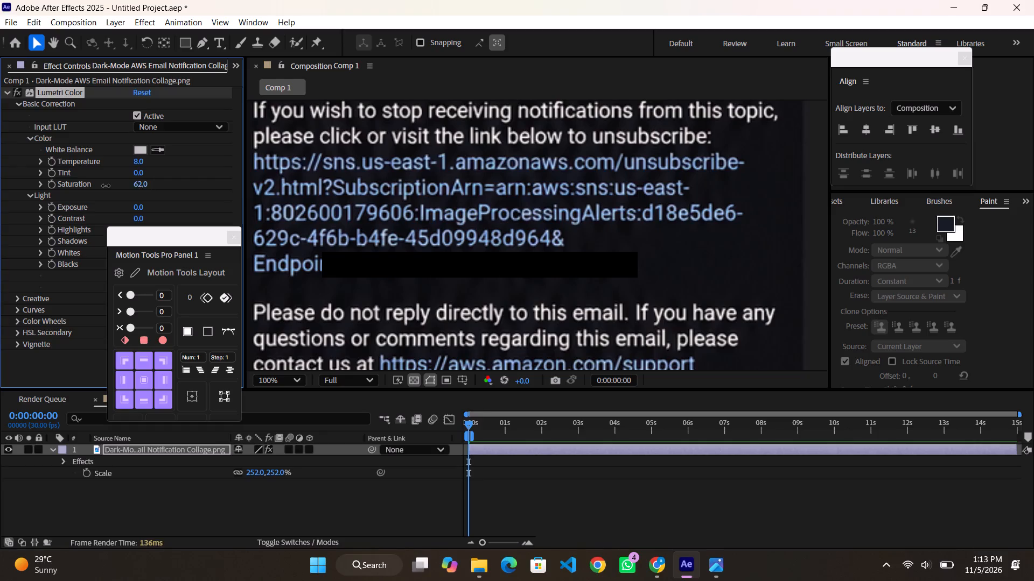
left_click_drag(106, 186, 0, 209)
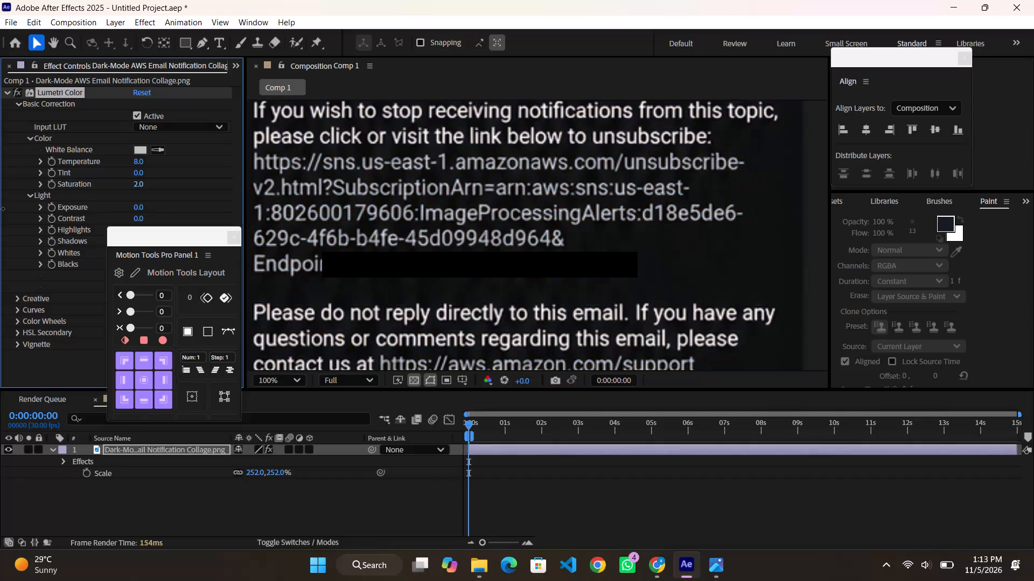
left_click_drag(0, 209, 243, 212)
Tidy the workspace by narrowing the effect controls area, collapsing the Lumetri Color settings and moving the Motion Tools Pro window off the composition view.
left_click_drag(243, 212, 199, 211)
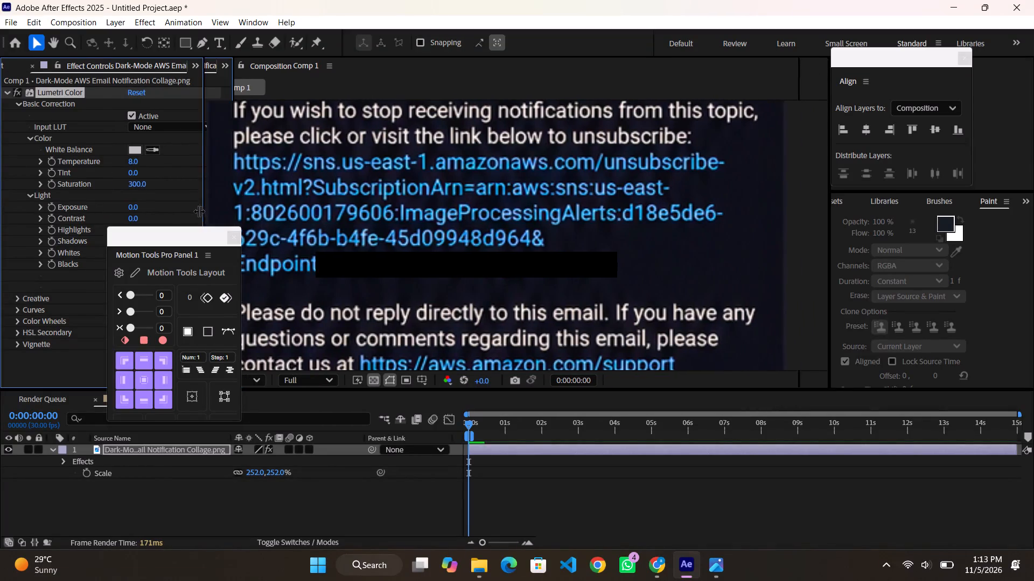
left_click_drag(199, 211, 192, 209)
scroll(338, 209, "down", 3, "ctrl")
scroll(338, 209, "up", 1, "ctrl")
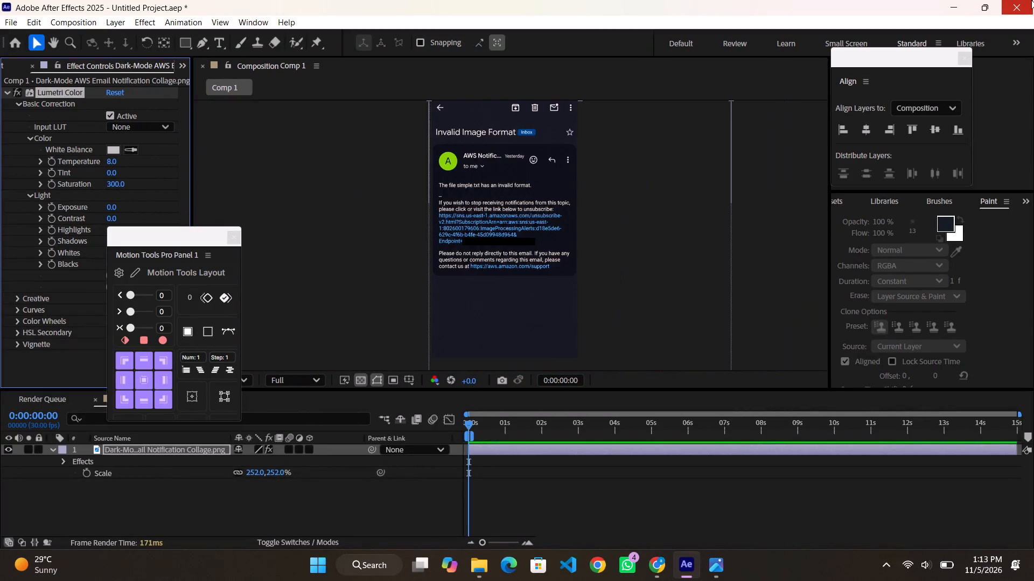
left_click(352, 499)
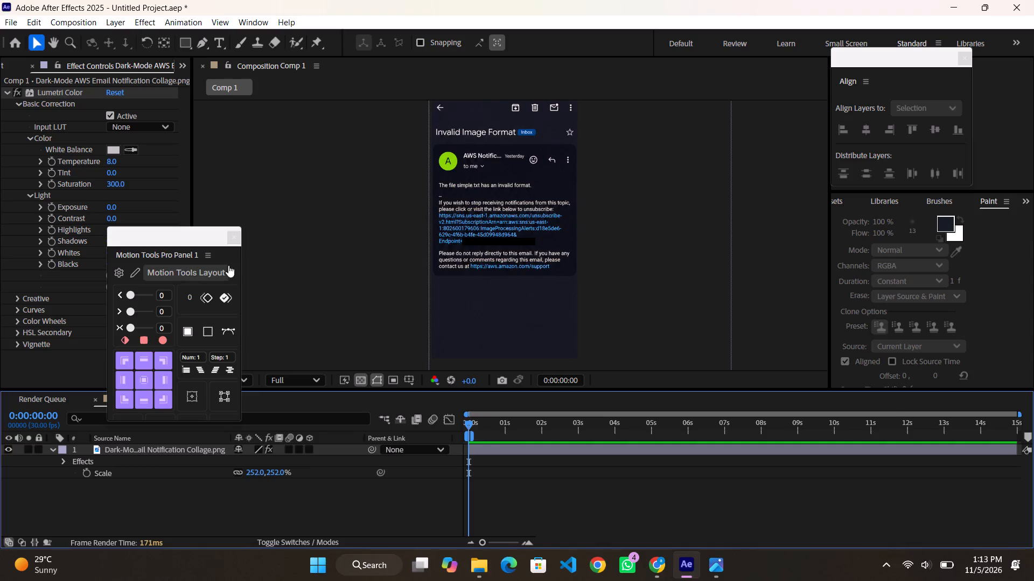
scroll(474, 233, "down", 1, "ctrl")
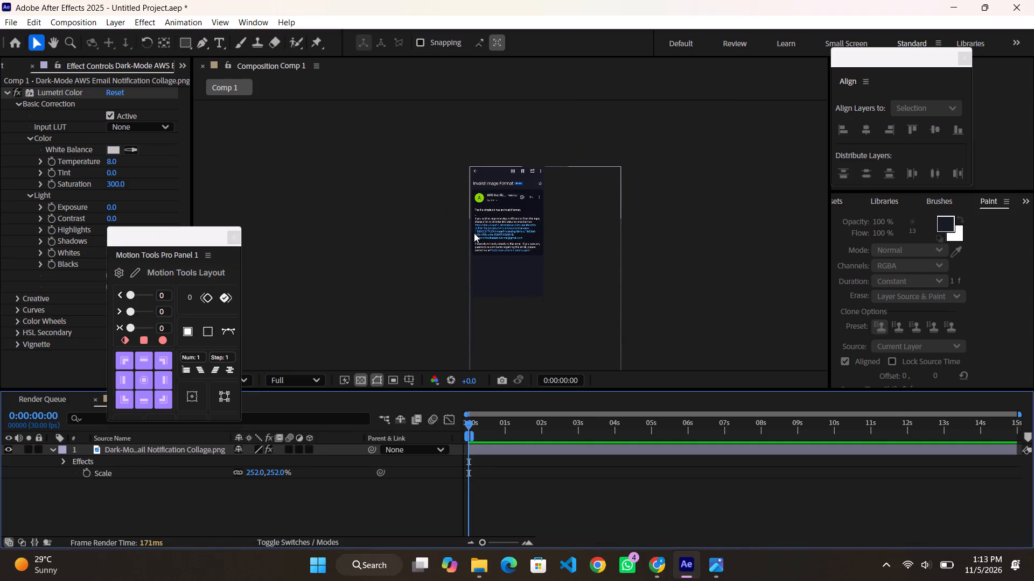
scroll(474, 233, "up", 1, "ctrl")
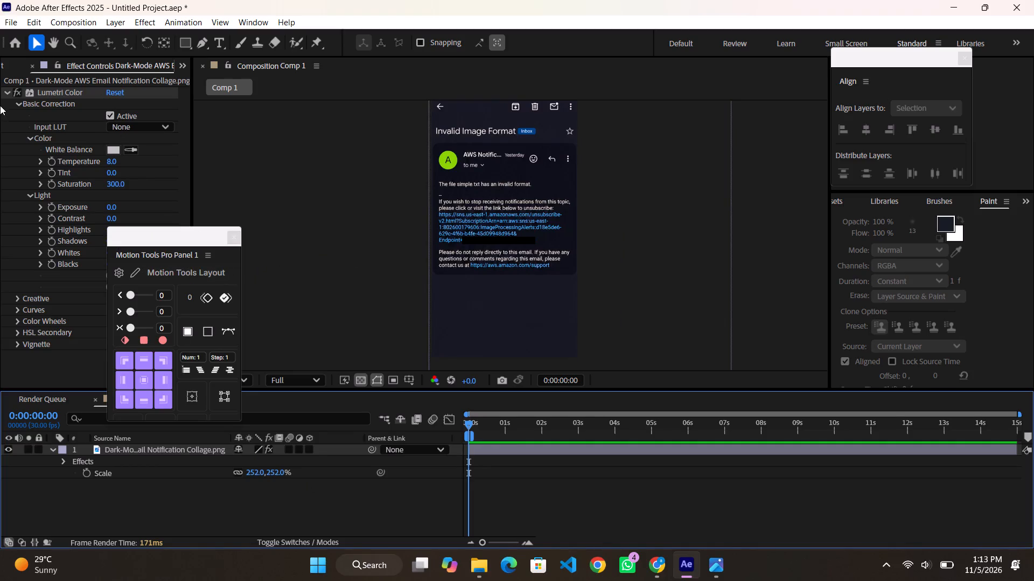
left_click(6, 91)
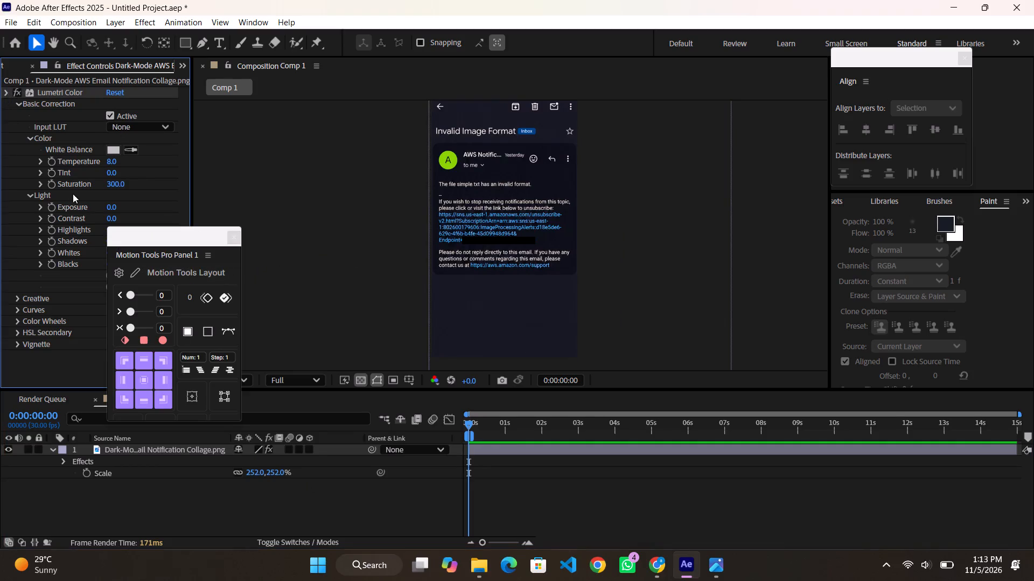
left_click(73, 193)
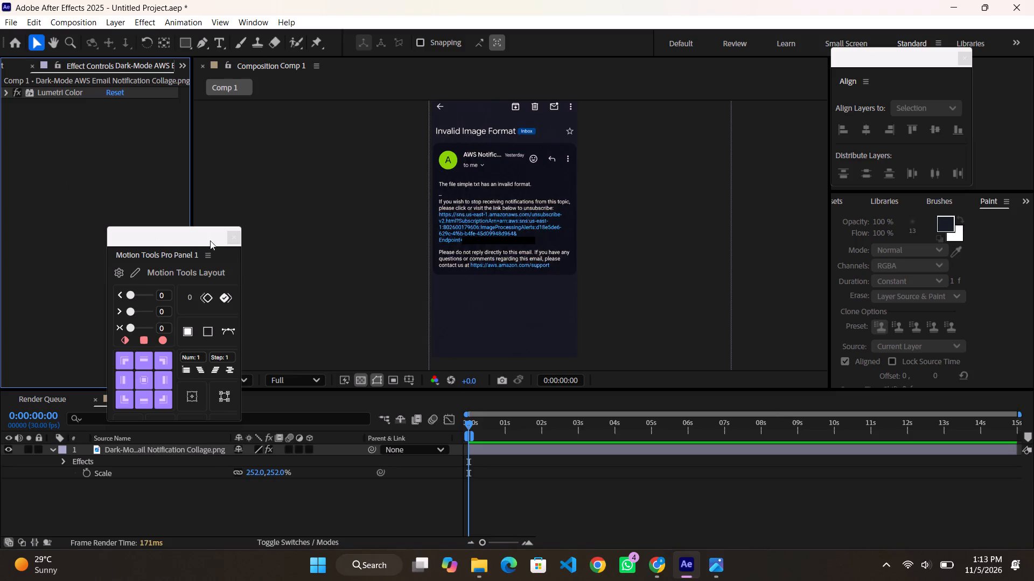
left_click_drag(208, 233, 159, 145)
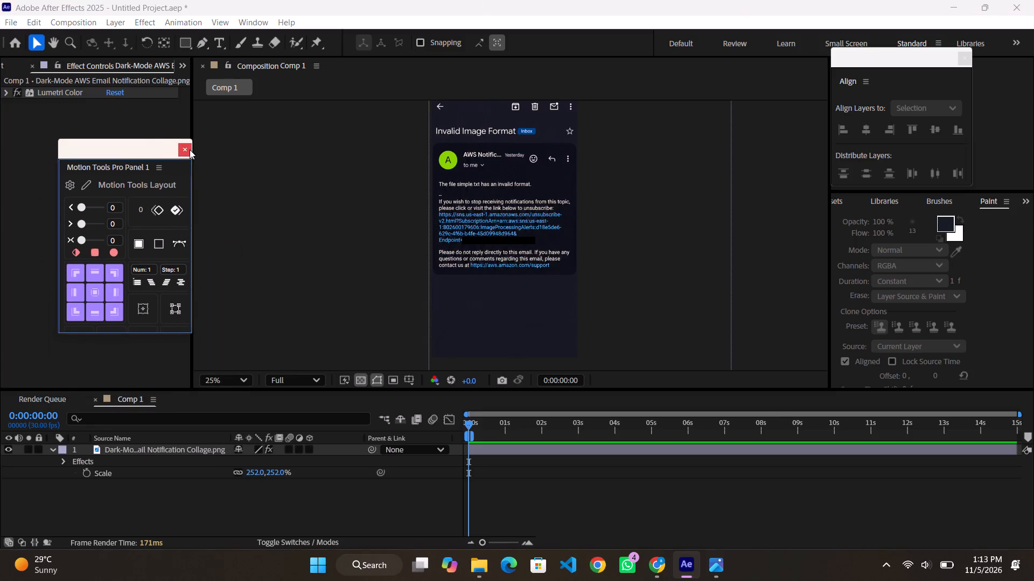
Queue Comp 1 and render it as an H.264 file named m1 in the Downloads folder.
left_click(13, 20)
left_click(108, 220)
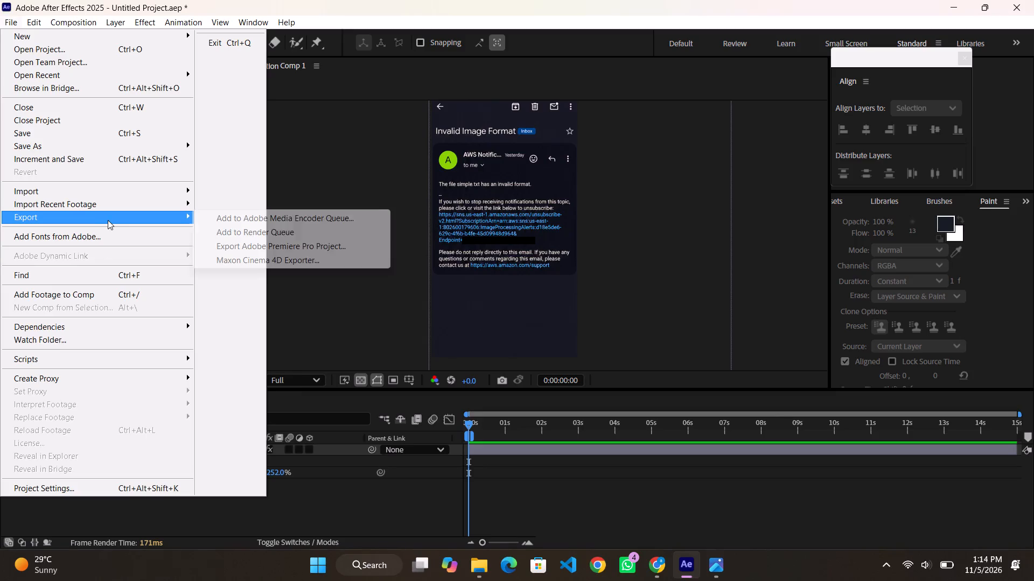
left_click(239, 229)
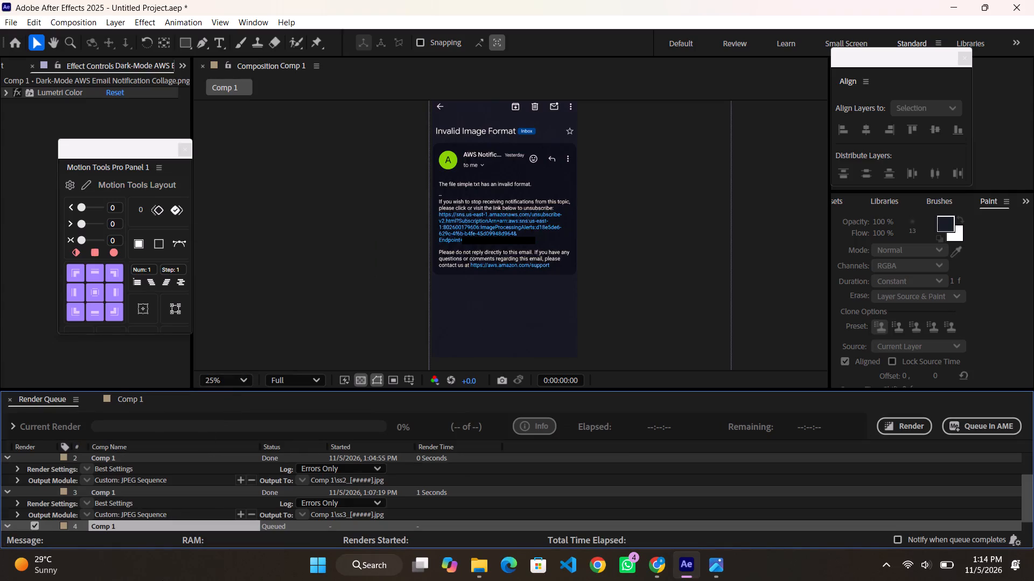
scroll(126, 513, "down", 2)
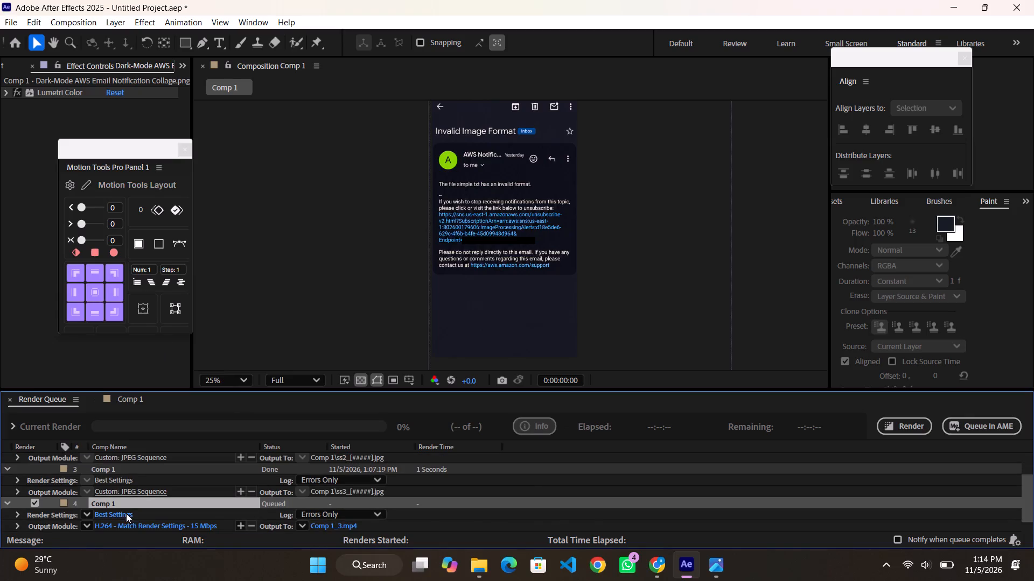
left_click(322, 529)
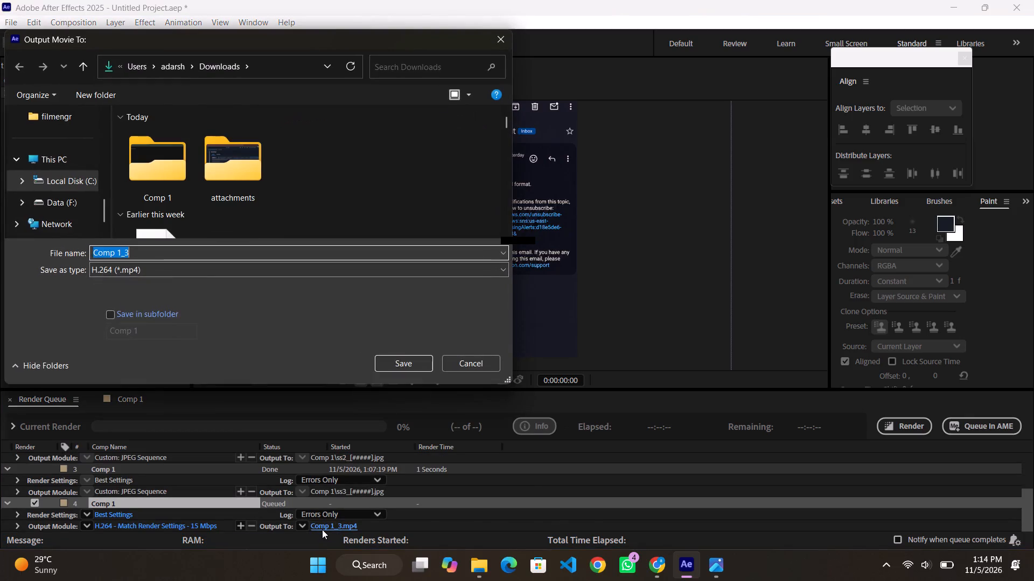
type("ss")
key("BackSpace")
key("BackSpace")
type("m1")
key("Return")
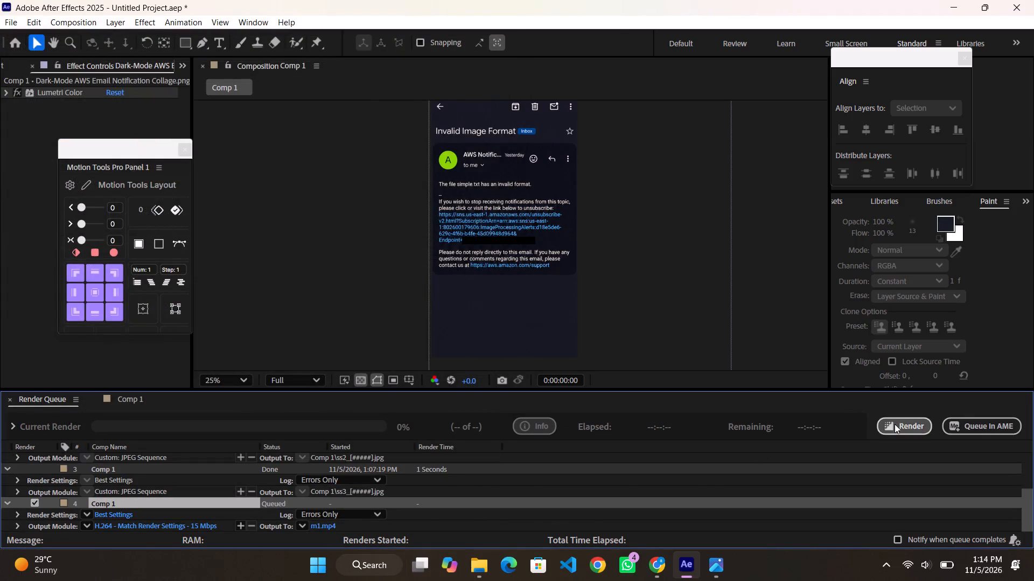
left_click(895, 424)
Reposition the collage layer so the Invalid Image Format email with expanded sender details fills the composition frame.
left_click_drag(532, 262, 489, 258)
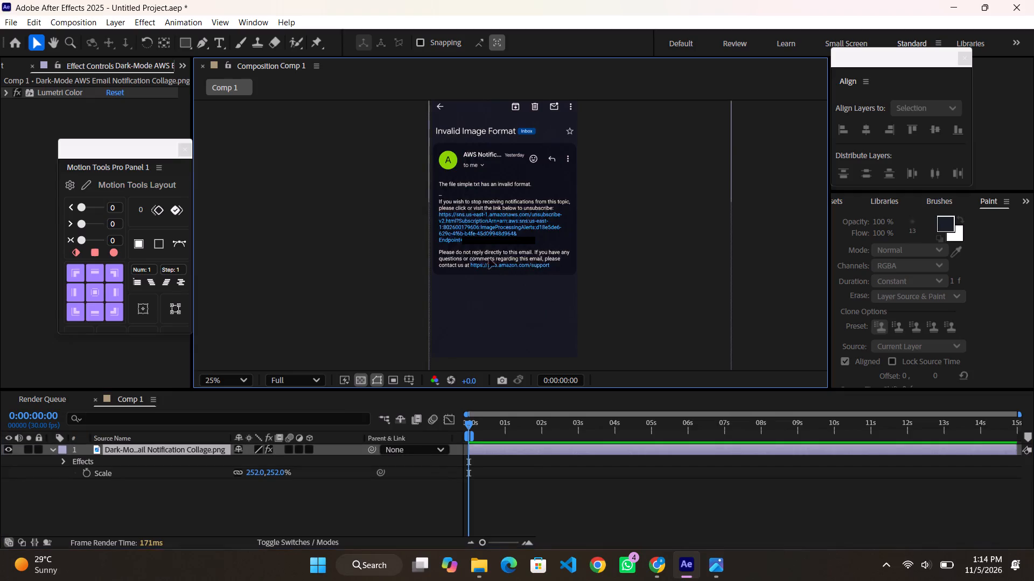
left_click_drag(489, 258, 359, 258)
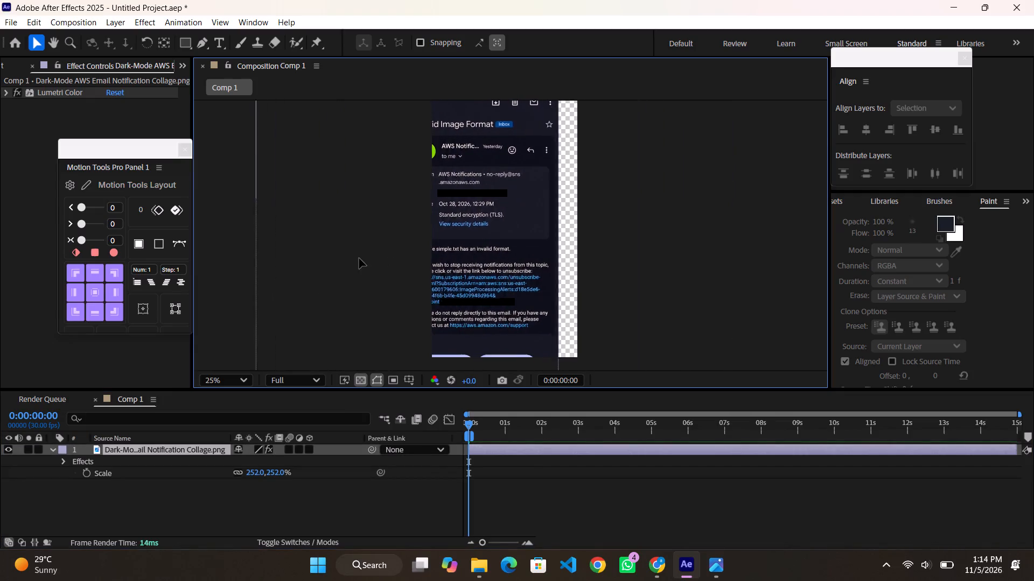
left_click_drag(359, 258, 381, 265)
left_click(235, 378)
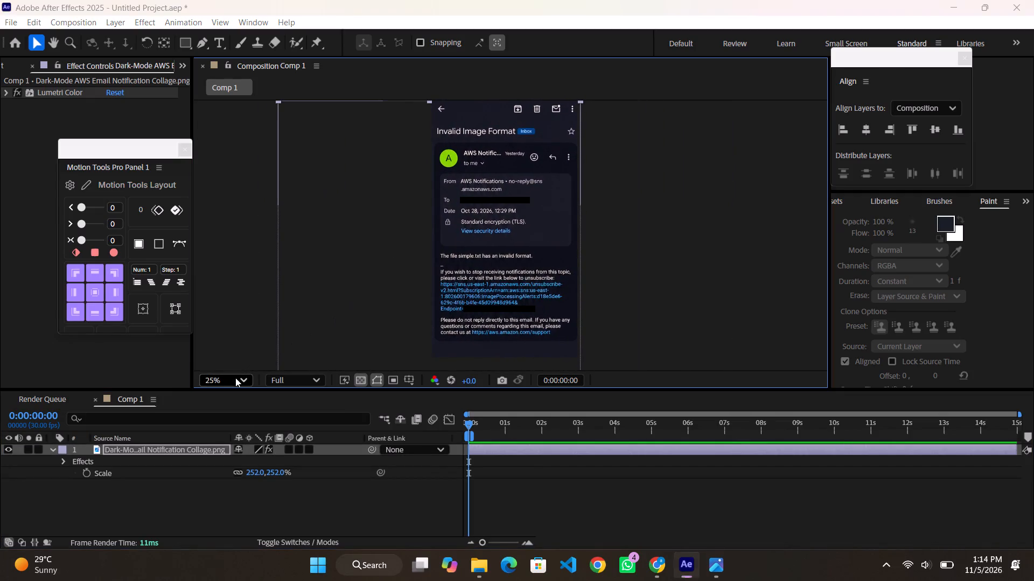
left_click(212, 111)
left_click_drag(502, 218, 502, 214)
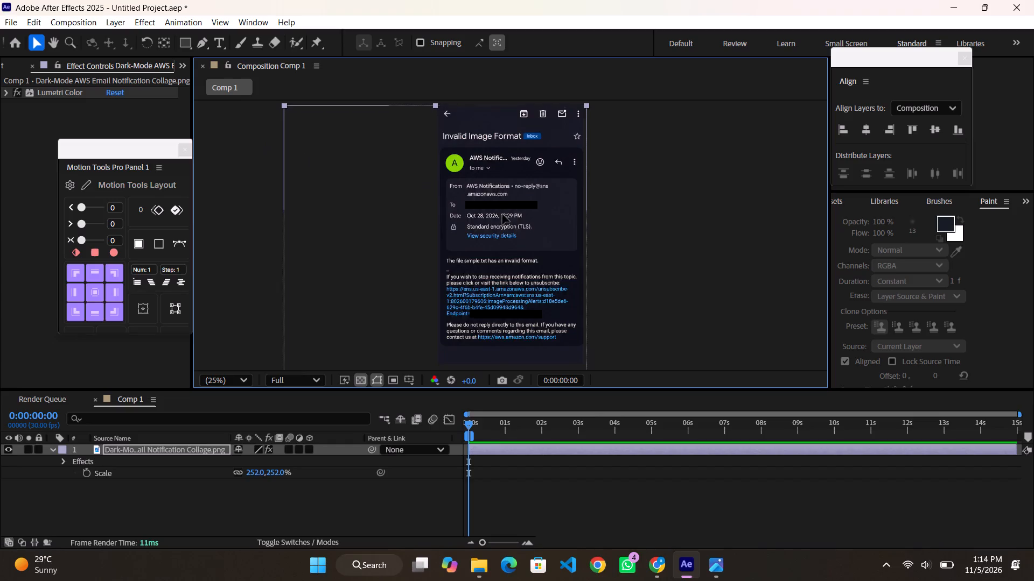
left_click_drag(502, 214, 502, 212)
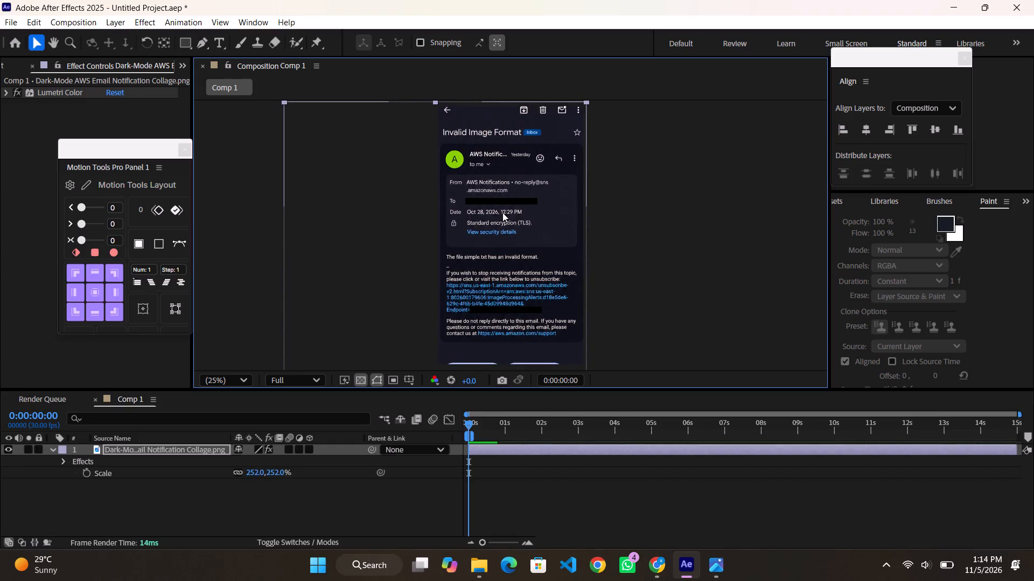
left_click(106, 449)
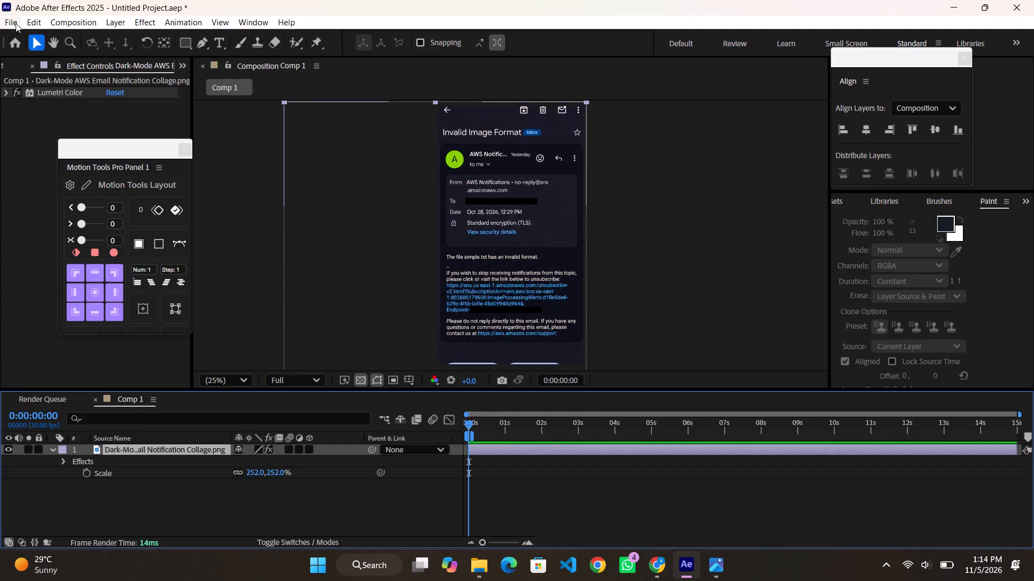
Queue Comp 1 with the Invalid Image Format email and render it as an H.264 file named m2 in the Downloads folder.
left_click(15, 22)
left_click(165, 222)
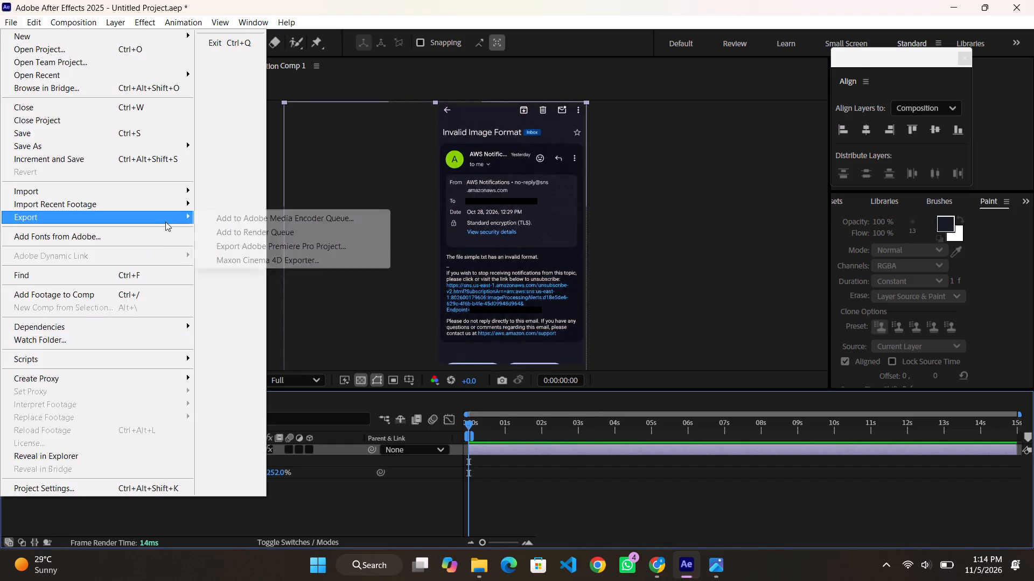
left_click(262, 228)
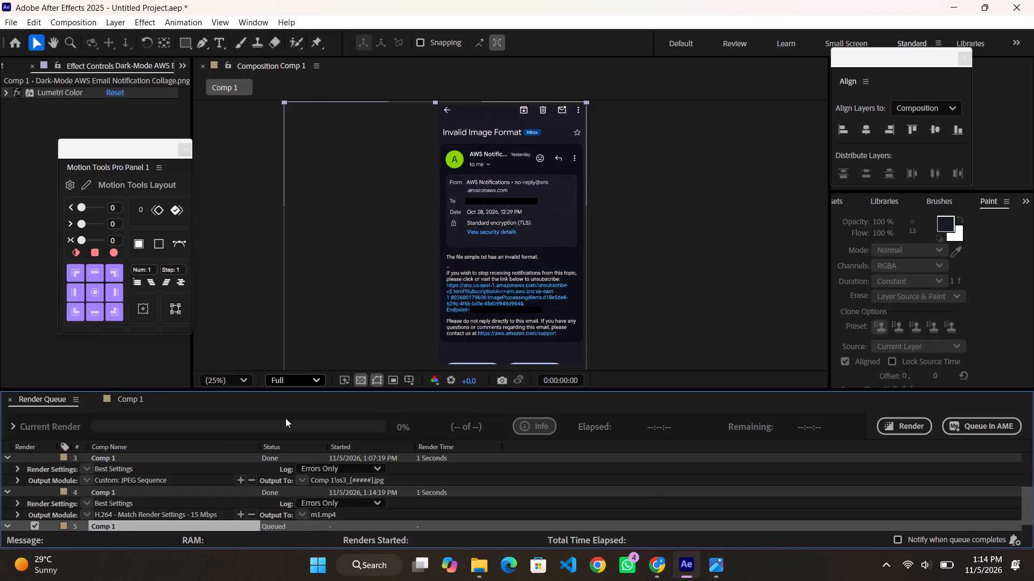
scroll(306, 460, "down", 5)
left_click(335, 528)
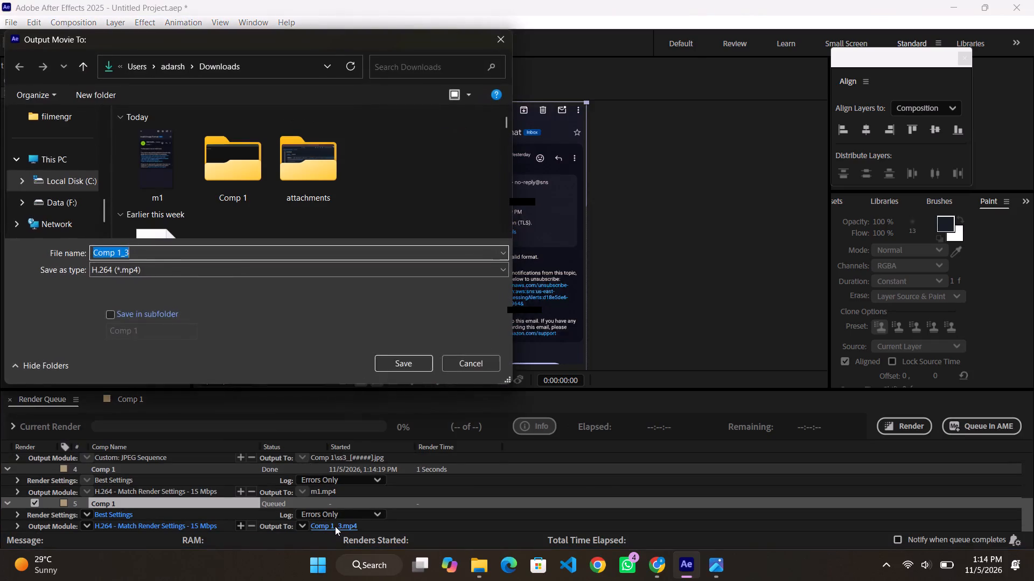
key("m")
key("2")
key("Return")
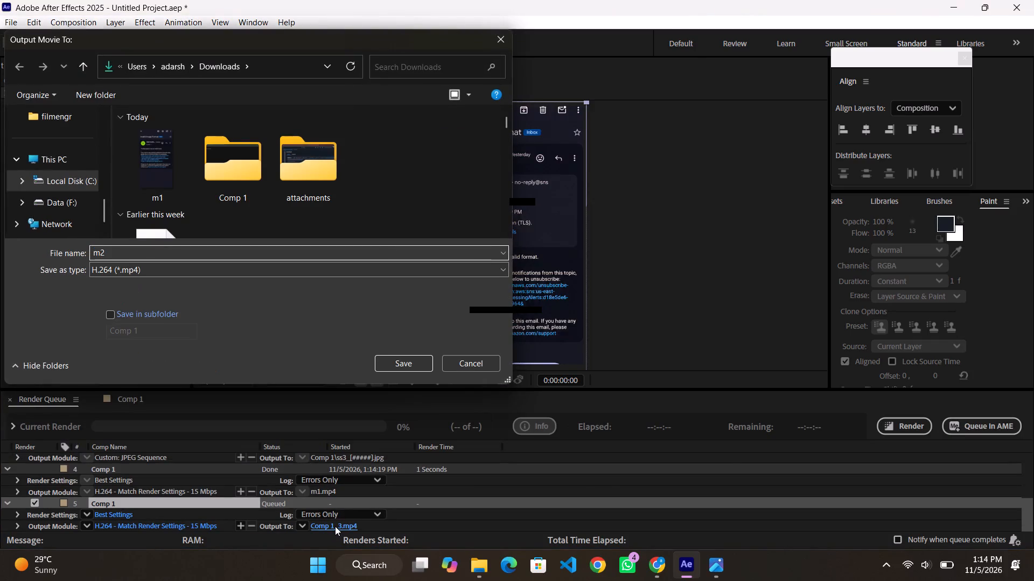
left_click(912, 431)
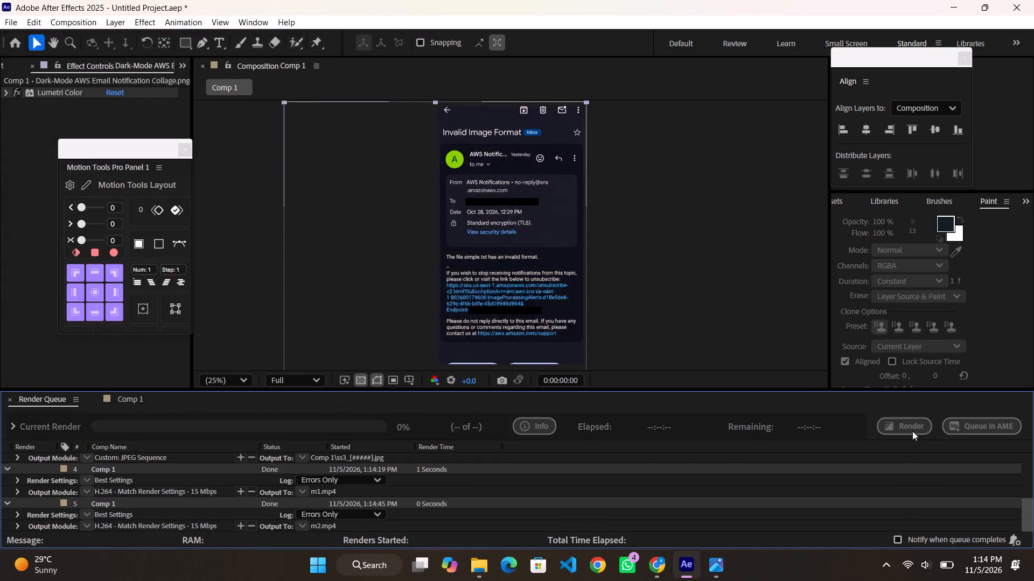
Reposition the collage layer so the Image Size Too Large email with expanded sender details fills the composition frame.
left_click_drag(479, 259, 535, 215)
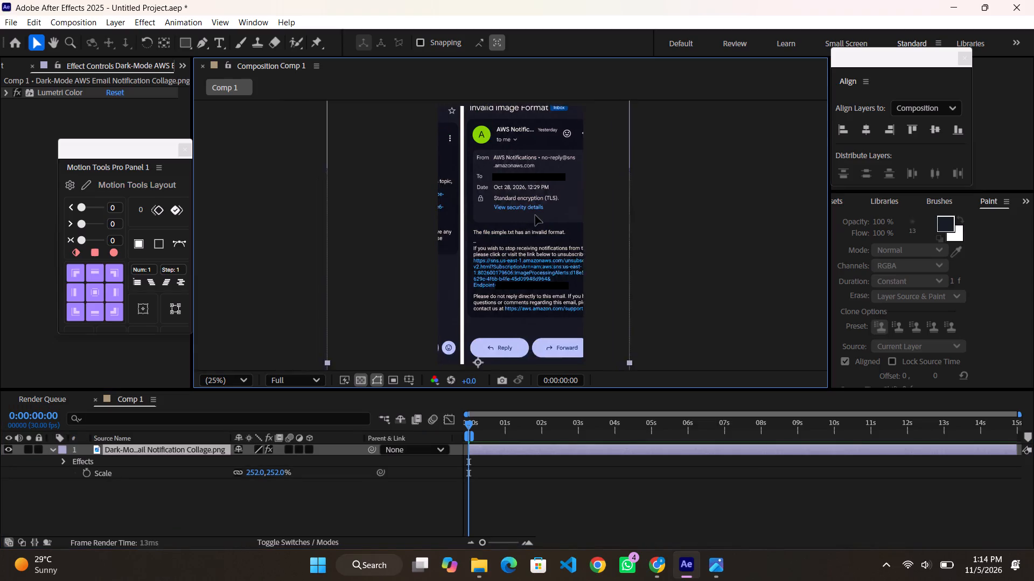
left_click_drag(535, 215, 676, 16)
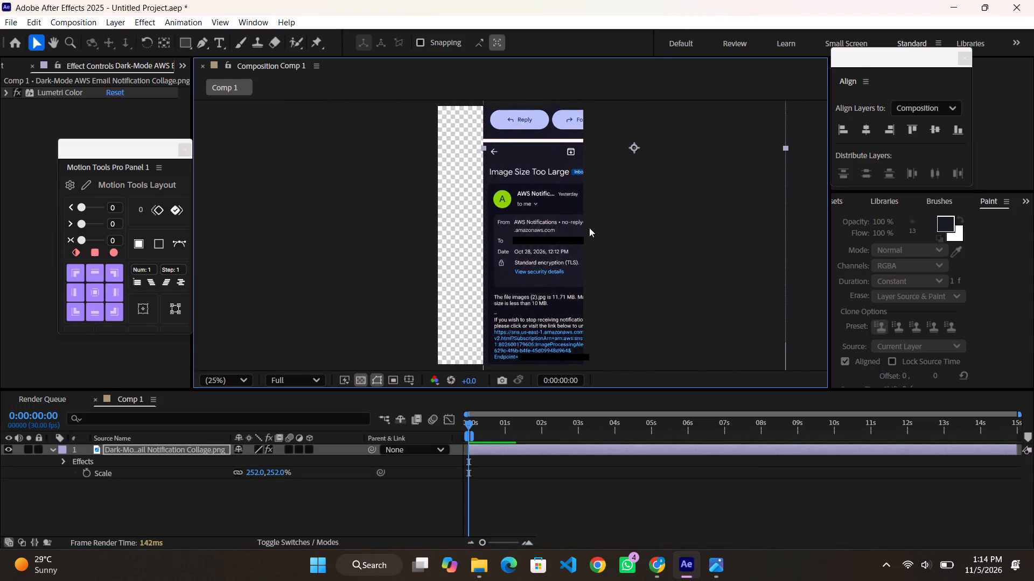
left_click_drag(549, 215, 500, 169)
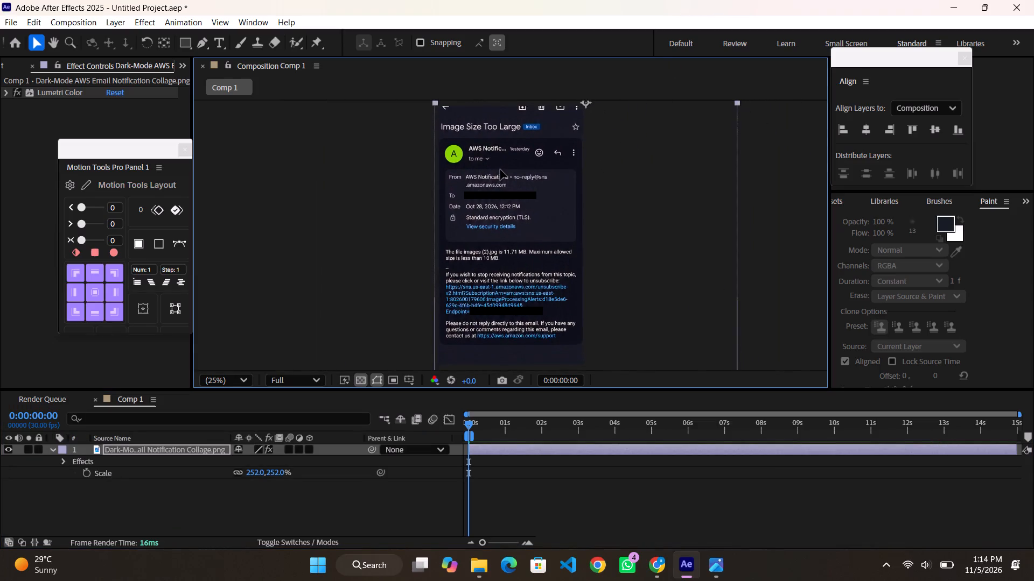
left_click_drag(500, 169, 502, 166)
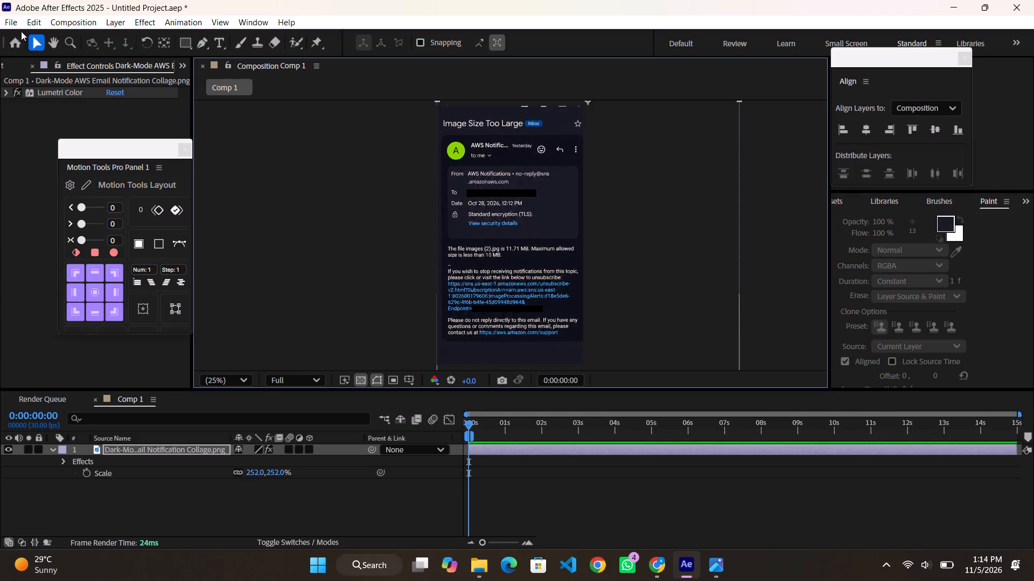
Queue Comp 1 again and render it as an H.264 file named m3 in the Downloads folder.
left_click(11, 21)
left_click(146, 214)
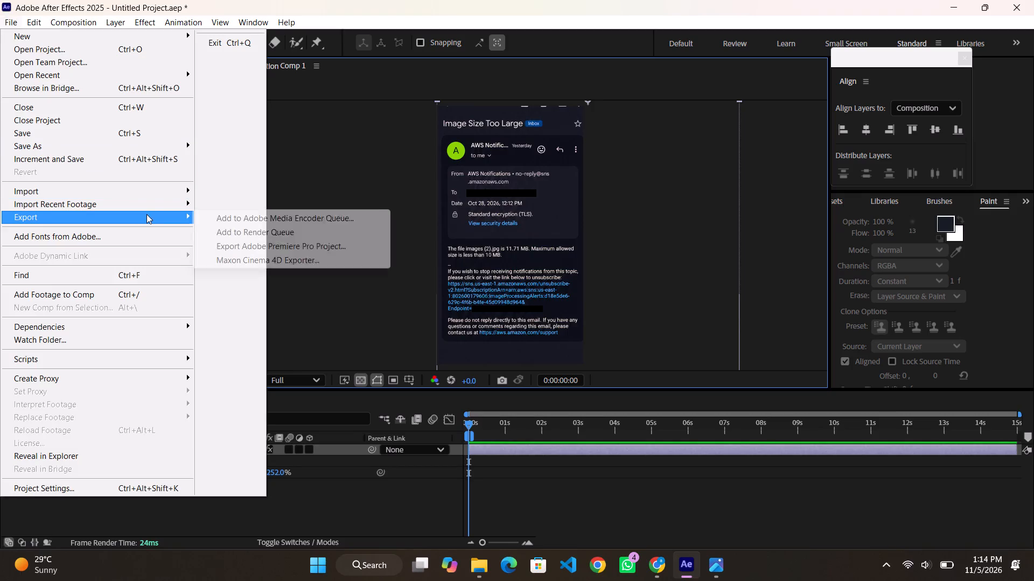
left_click(264, 233)
scroll(239, 419, "down", 4)
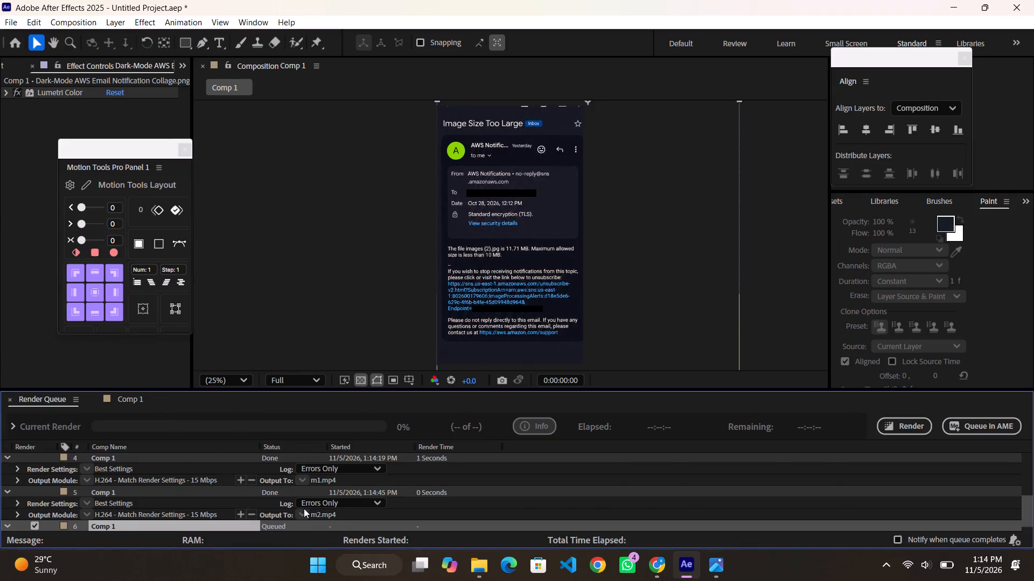
scroll(304, 508, "down", 3)
left_click(333, 525)
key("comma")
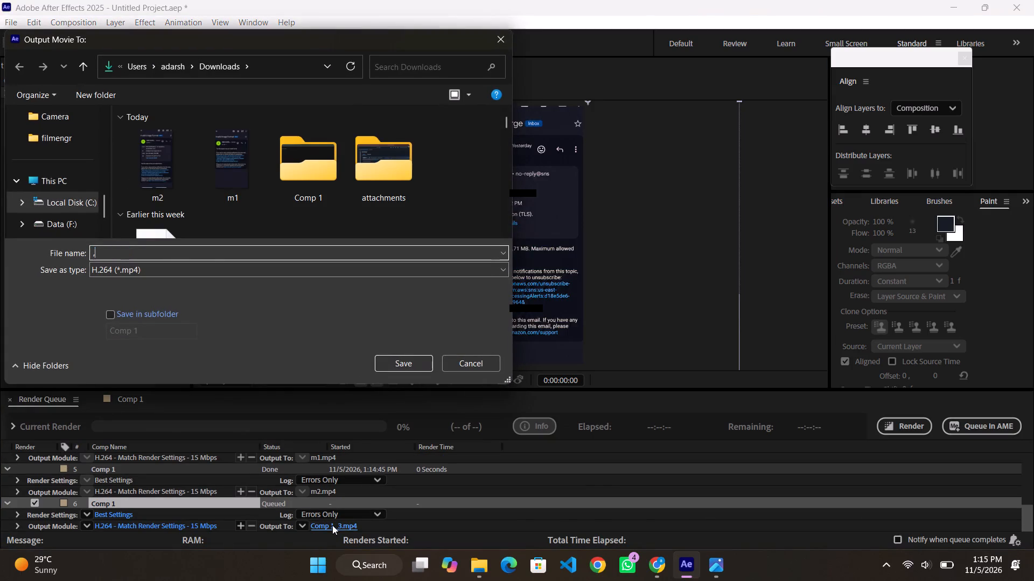
key("BackSpace")
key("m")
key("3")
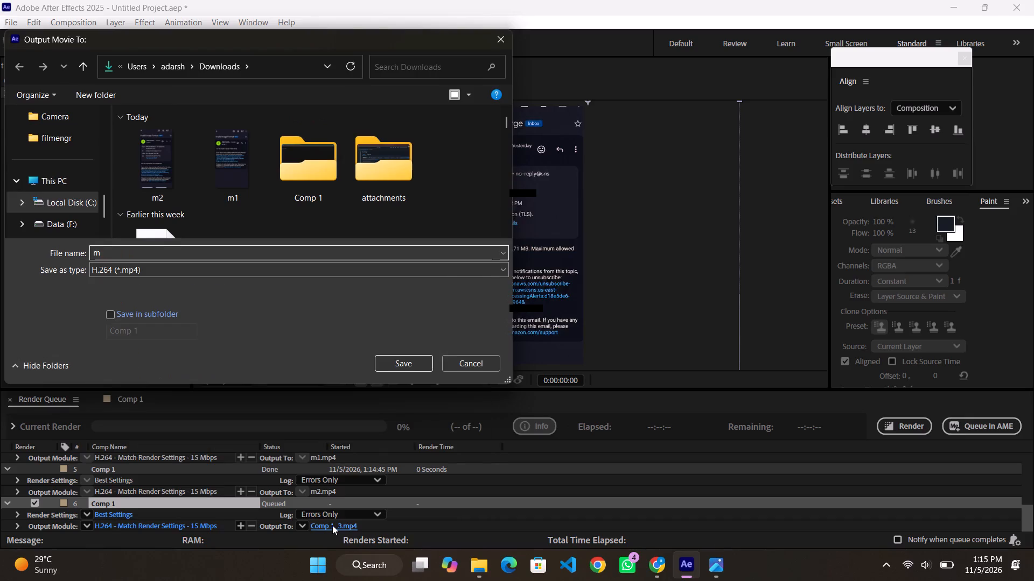
key("Return")
left_click(904, 423)
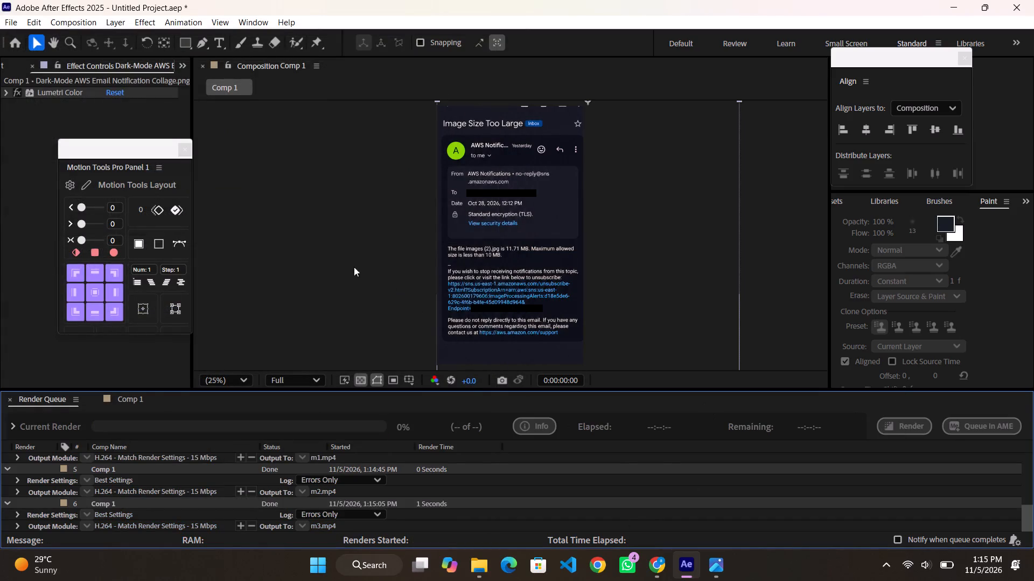
Reposition the collage layer so the Image Size Too Large email with collapsed sender details fills the composition frame.
left_click_drag(537, 257, 410, 245)
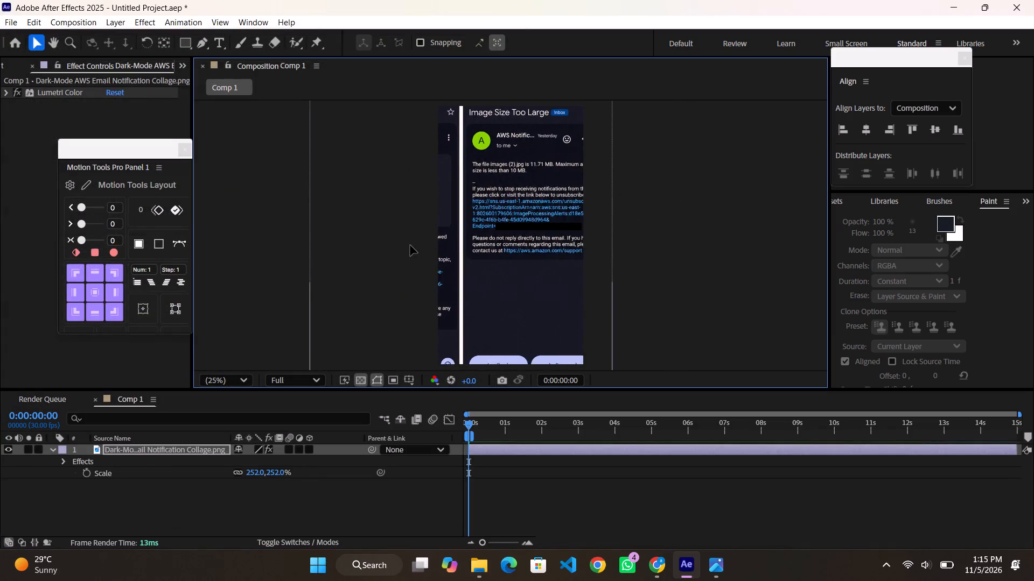
left_click_drag(410, 245, 384, 251)
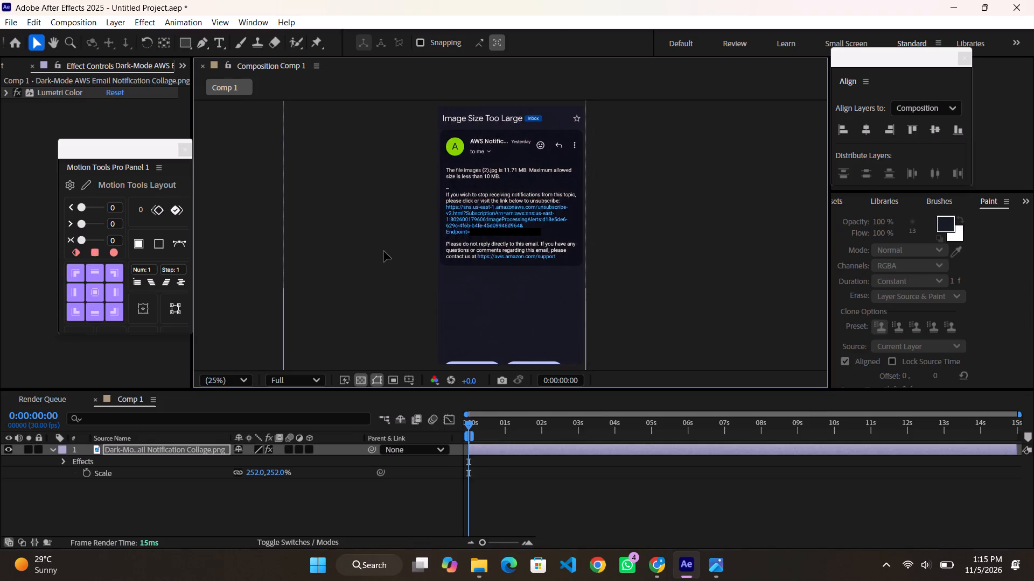
left_click_drag(384, 251, 385, 260)
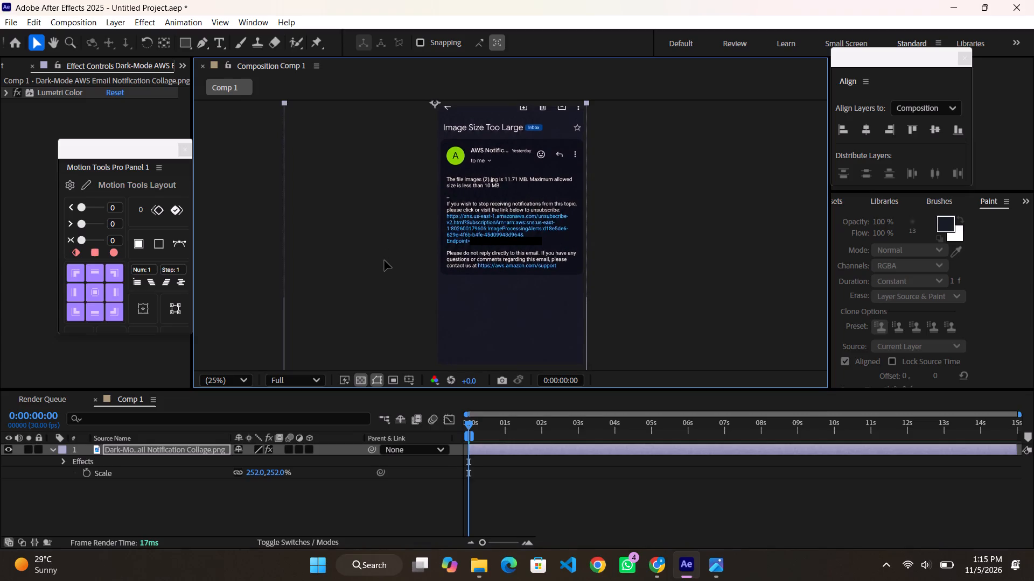
left_click_drag(385, 260, 384, 263)
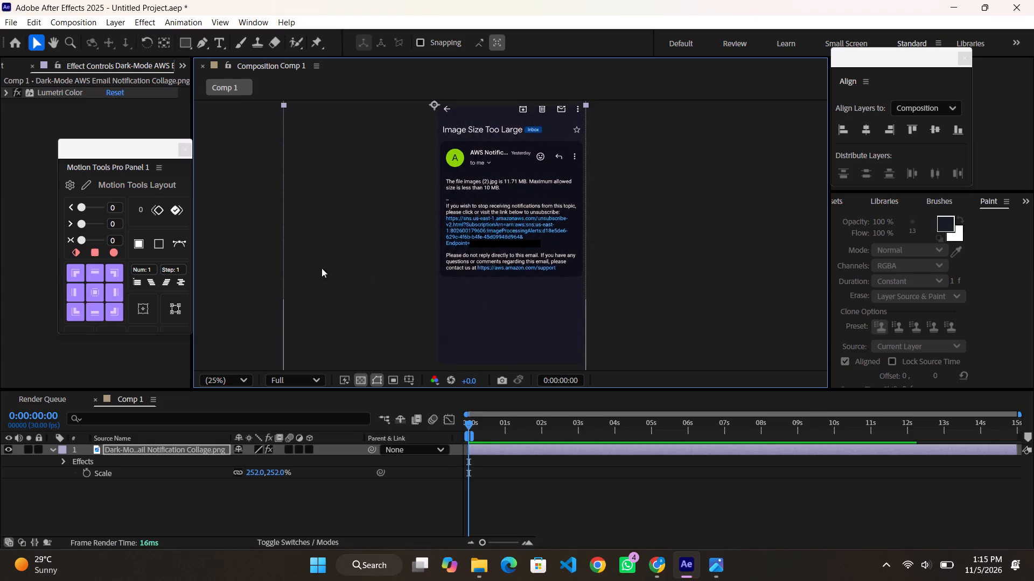
Queue Comp 1 once more and render it as an H.264 file named m4 in the Downloads folder.
left_click(8, 24)
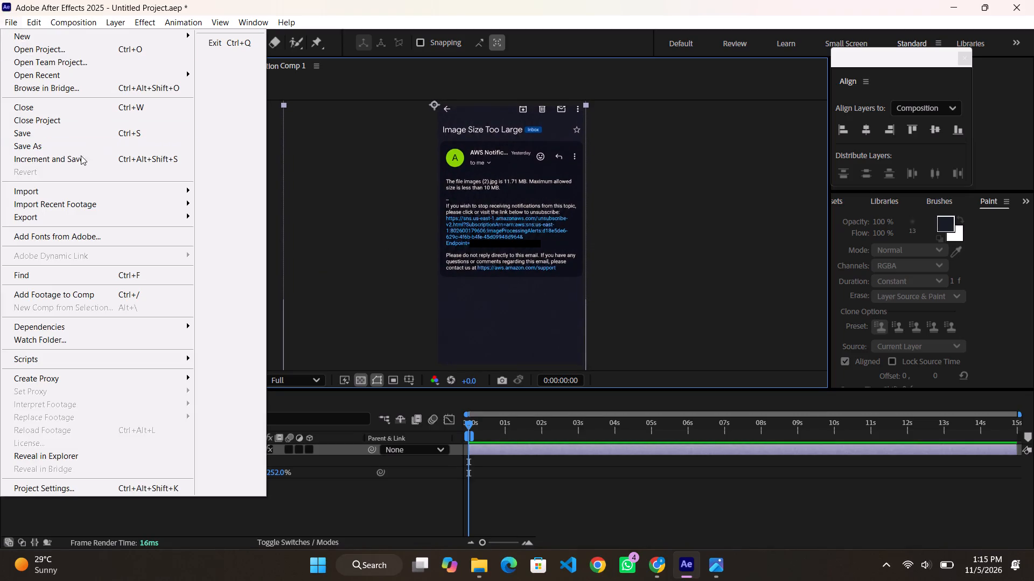
left_click(240, 233)
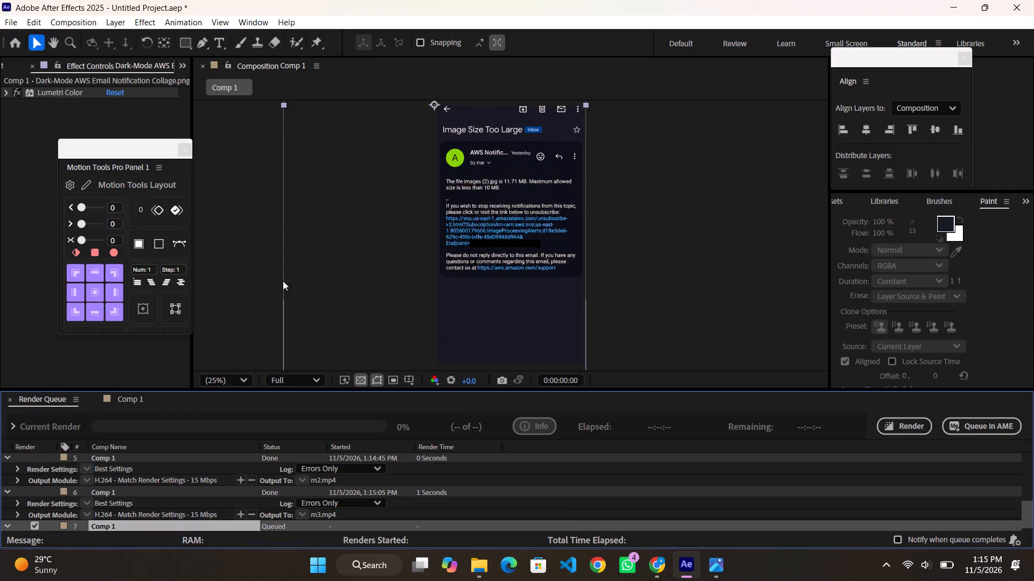
scroll(320, 465, "down", 3)
left_click(341, 527)
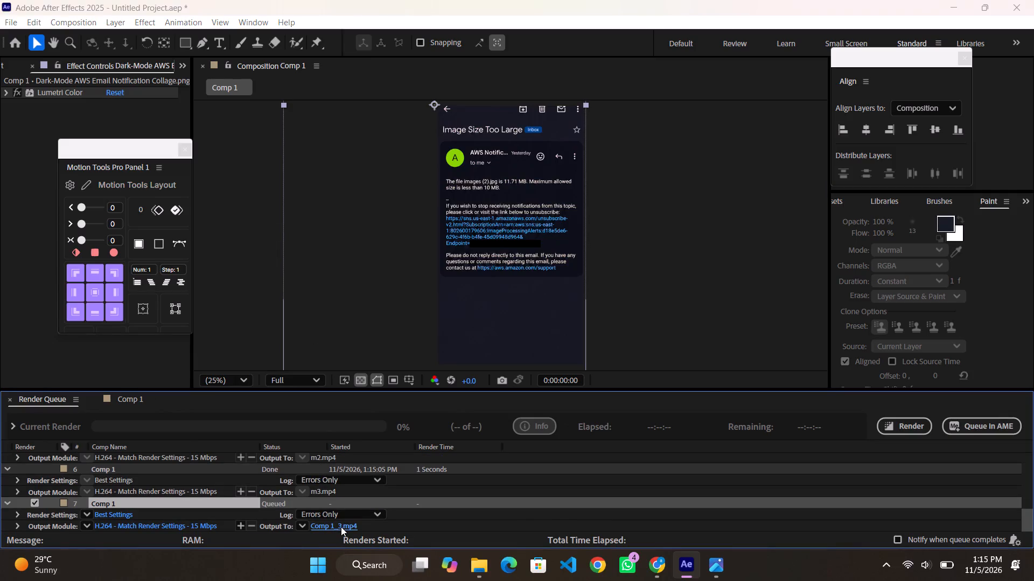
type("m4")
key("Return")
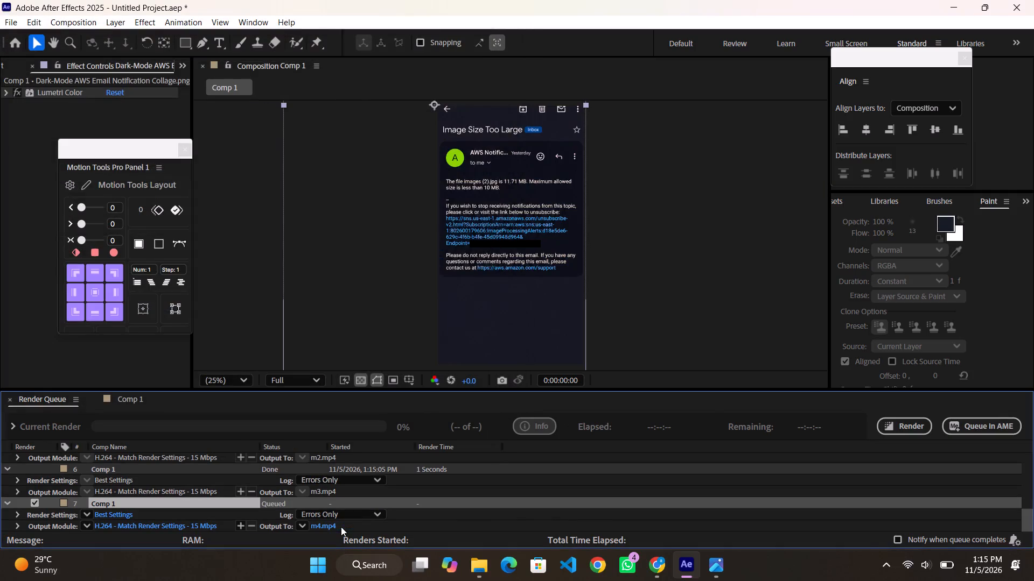
left_click(908, 431)
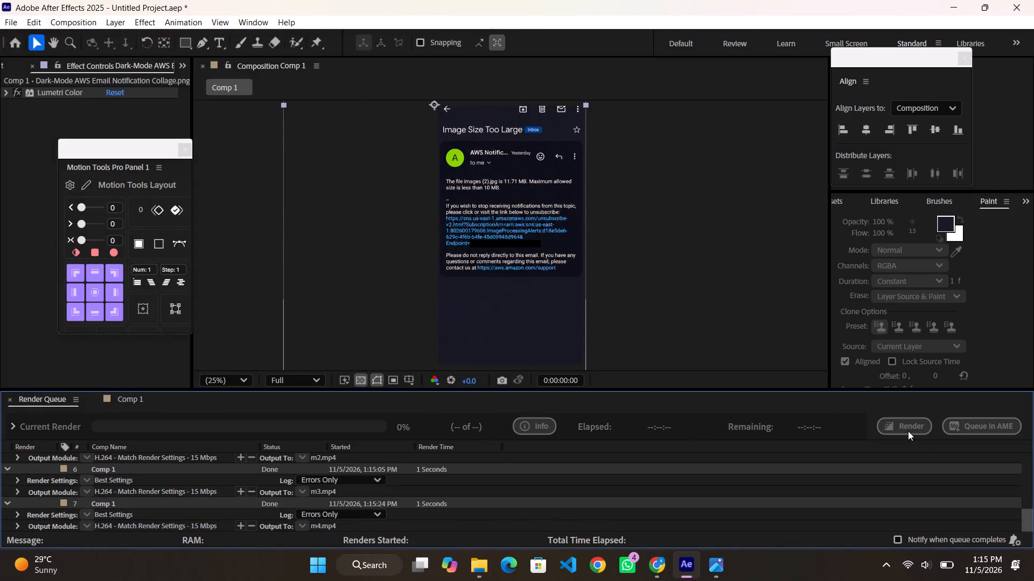
Close After Effects, saving the project as ai in the Downloads folder.
left_click(1033, 0)
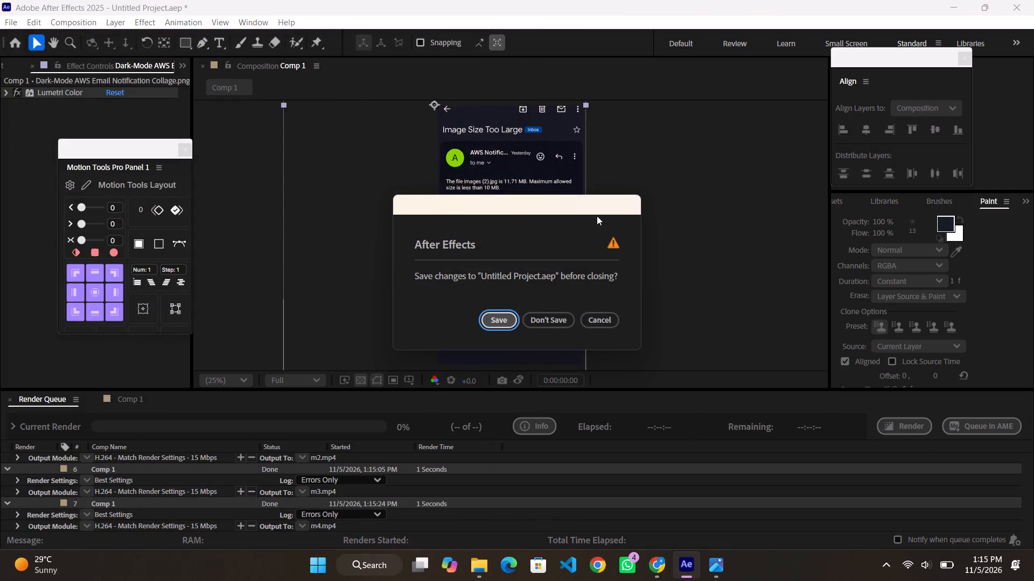
left_click(488, 319)
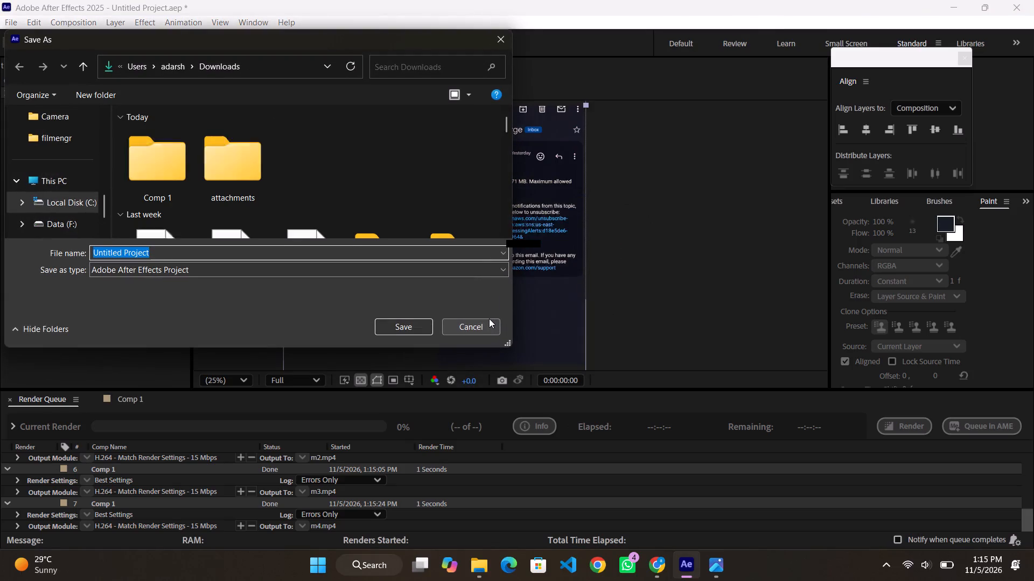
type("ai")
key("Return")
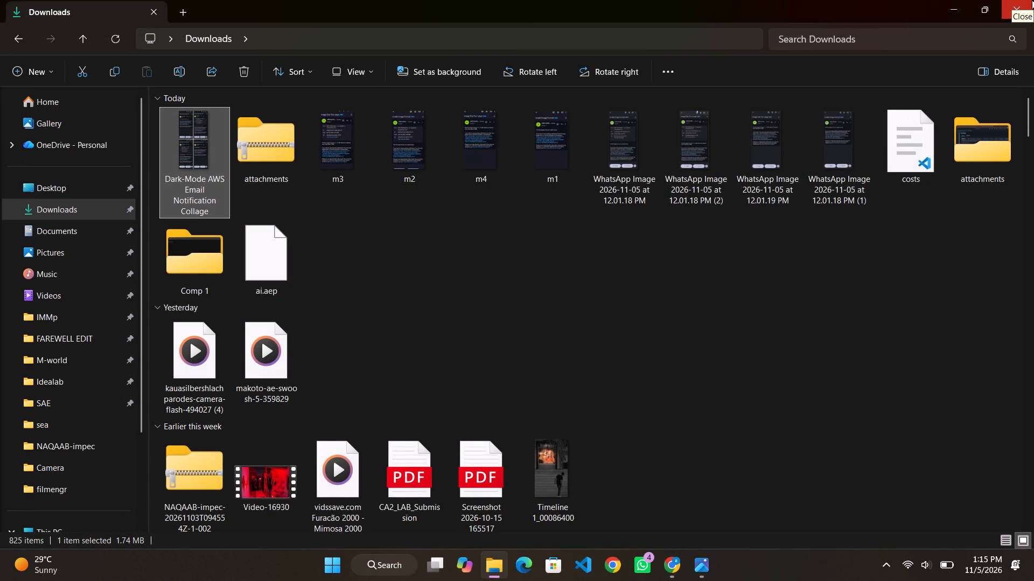
Close the remaining File Explorer, Chrome and Photos windows to return to the desktop.
left_click(1033, 0)
left_click(1033, 0)
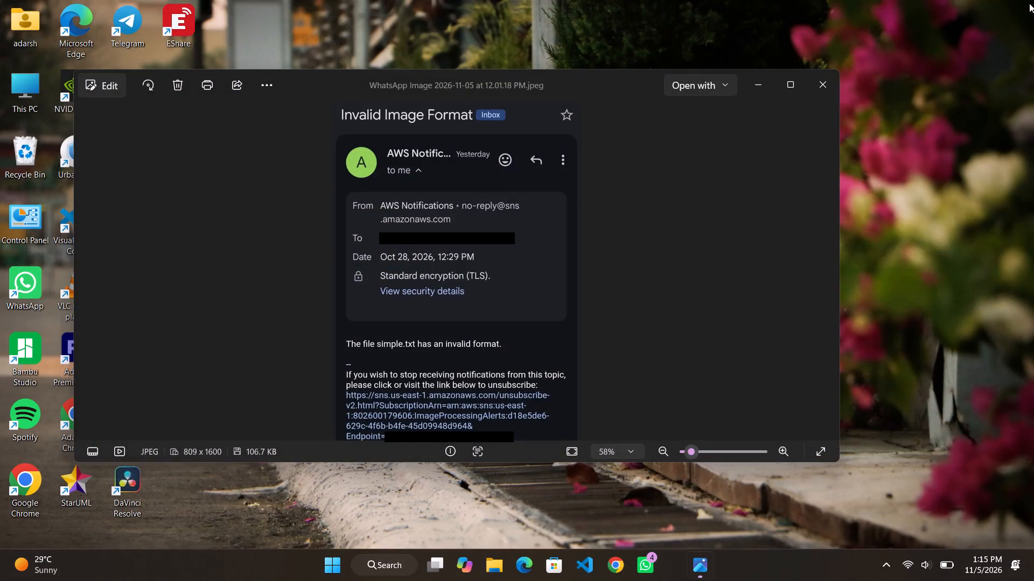
left_click(826, 77)
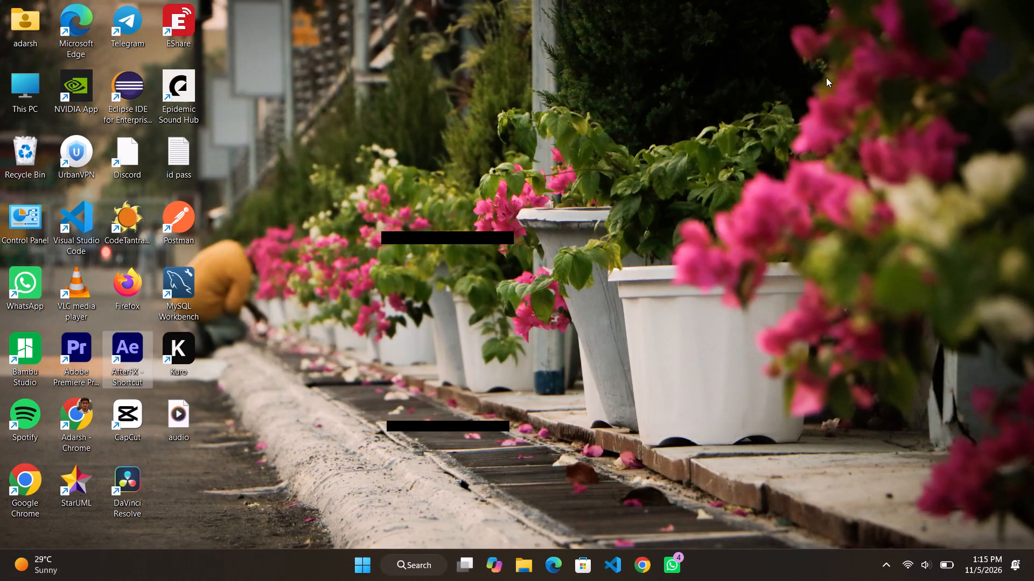
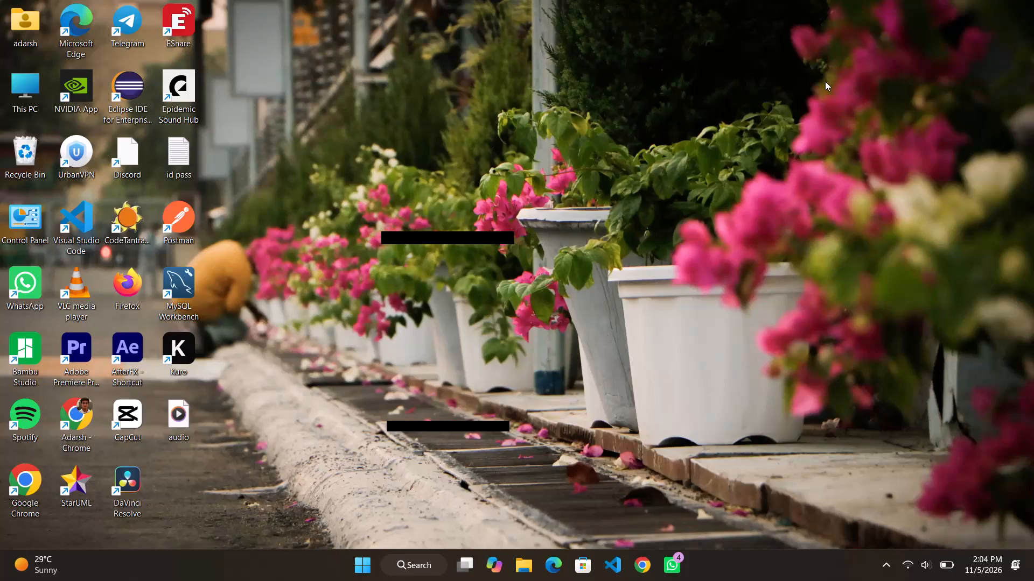
Open the Downloads folder in File Explorer and look through its older files.
left_click(525, 569)
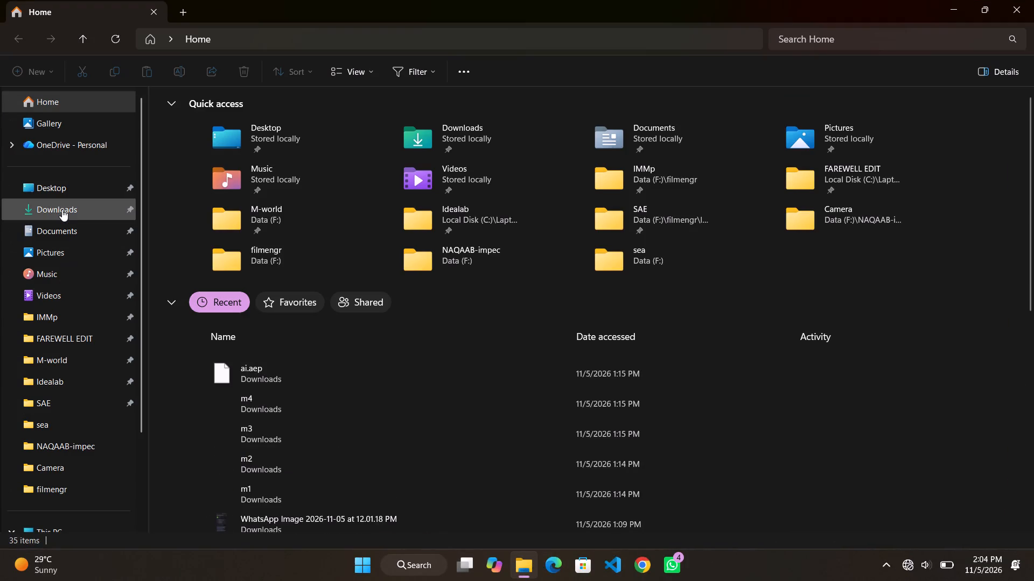
left_click(63, 206)
scroll(284, 377, "down", 1)
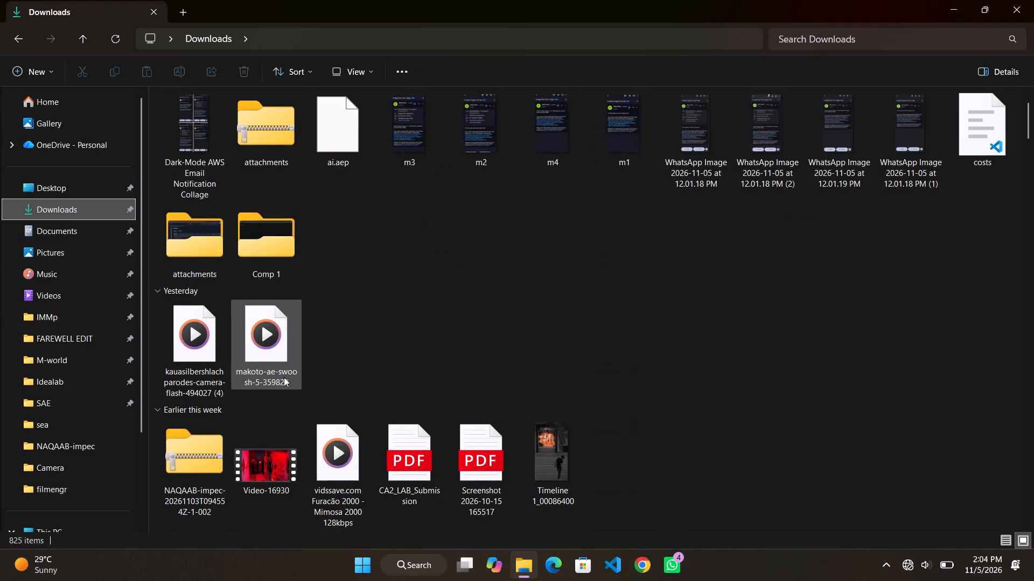
scroll(284, 377, "down", 4)
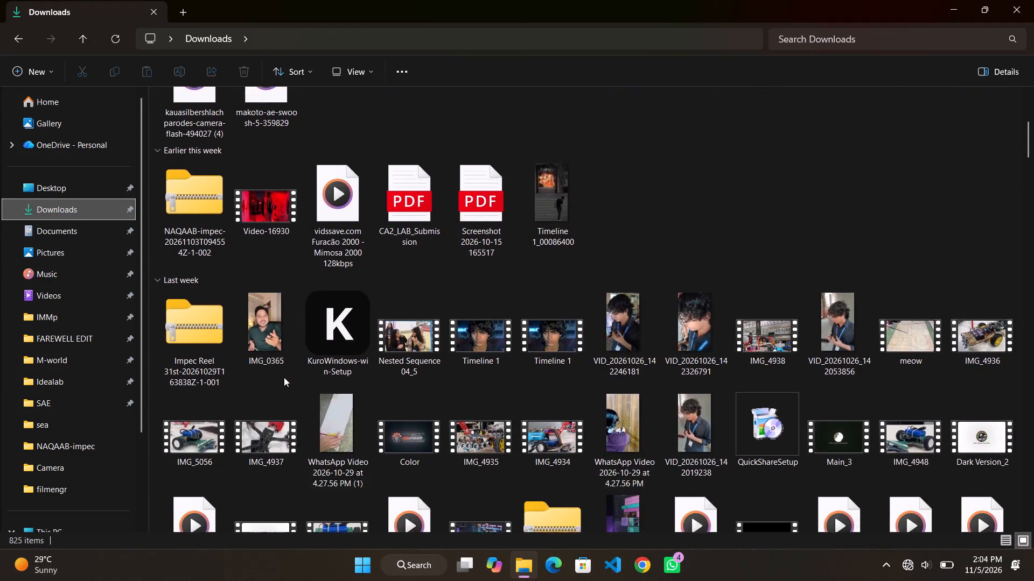
scroll(284, 377, "down", 3)
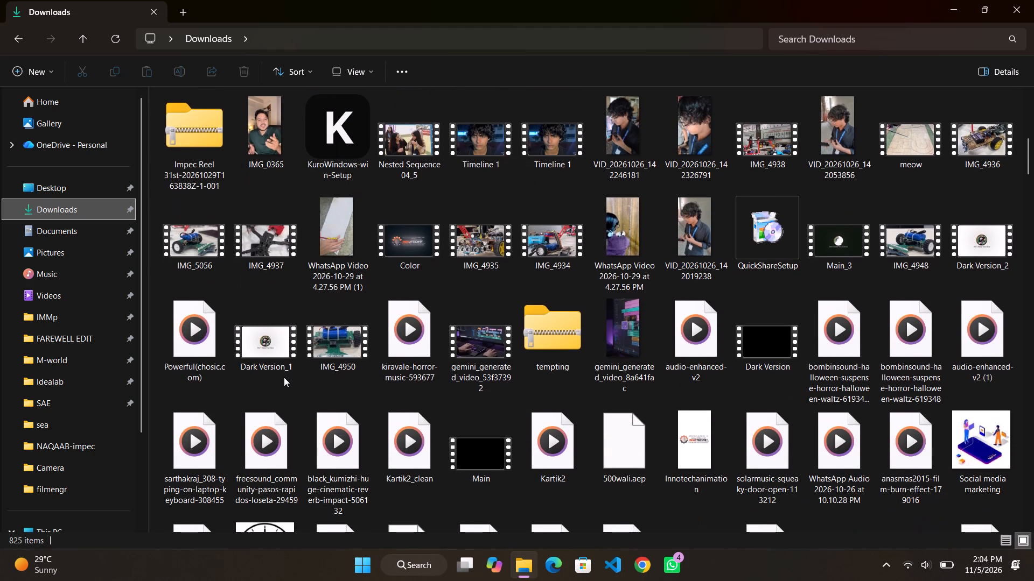
scroll(284, 377, "down", 2)
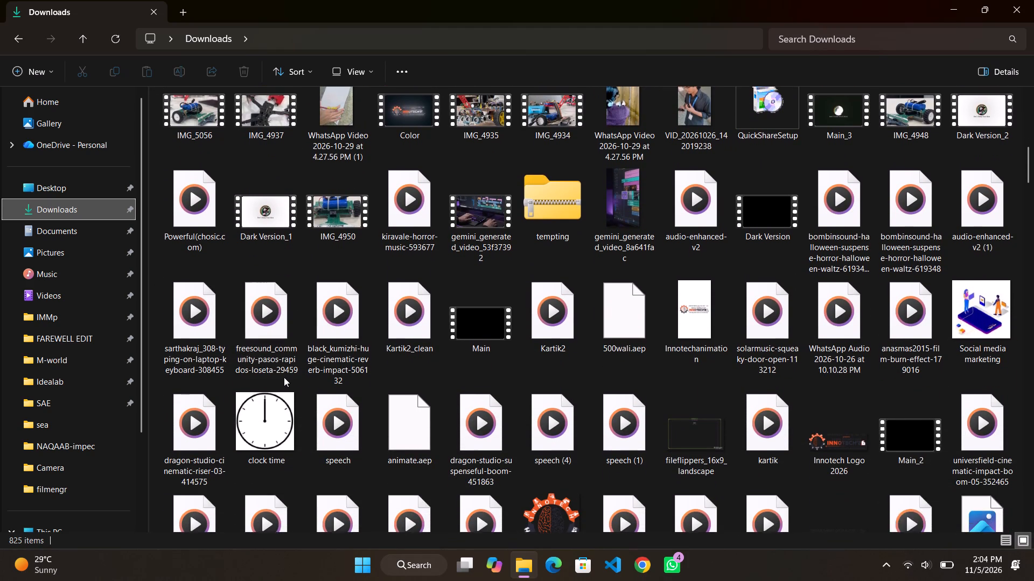
scroll(284, 377, "down", 2)
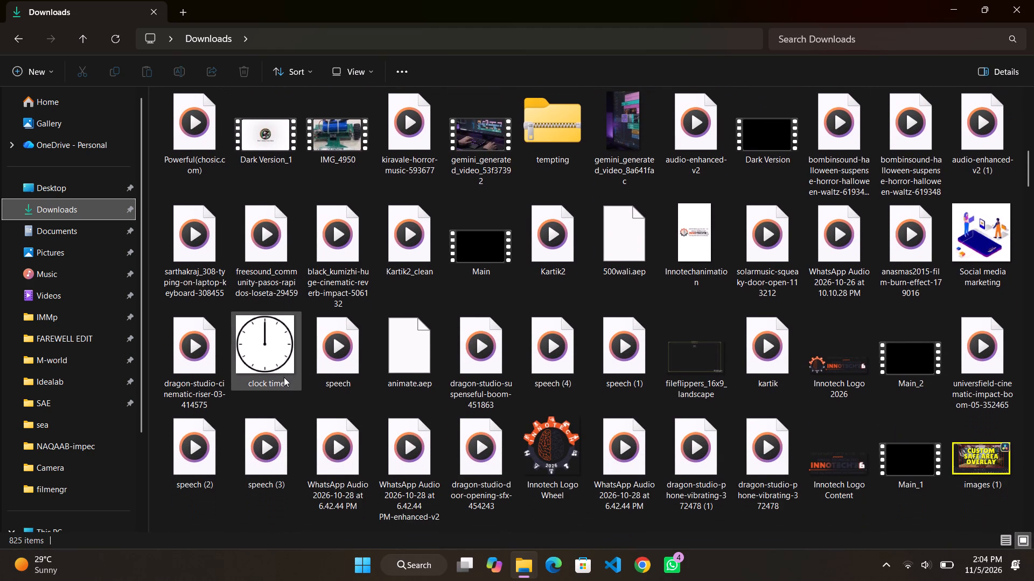
Look through last month's and earlier files in the Downloads folder, and close the File Explorer window.
scroll(284, 377, "down", 1)
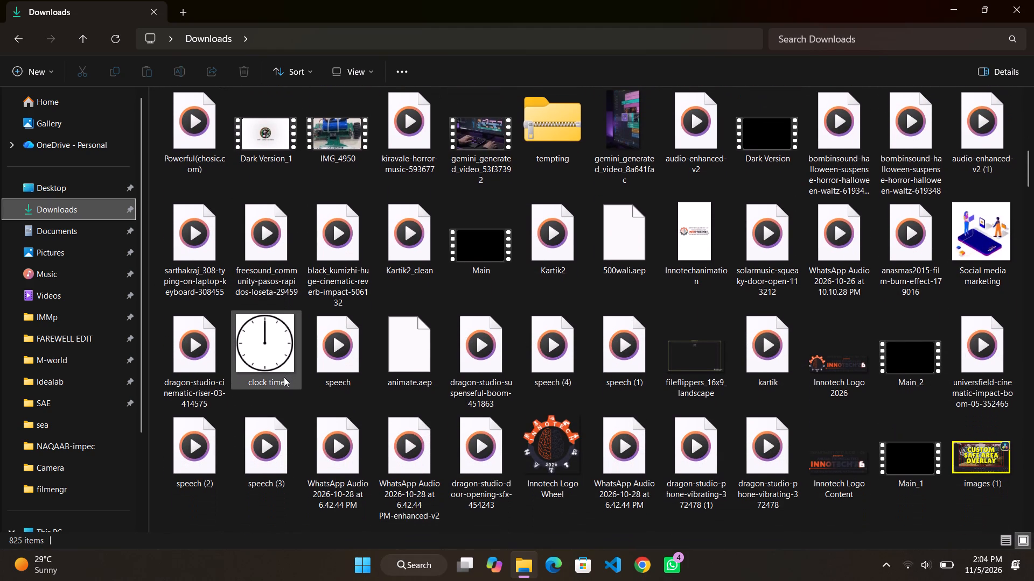
scroll(284, 377, "down", 1)
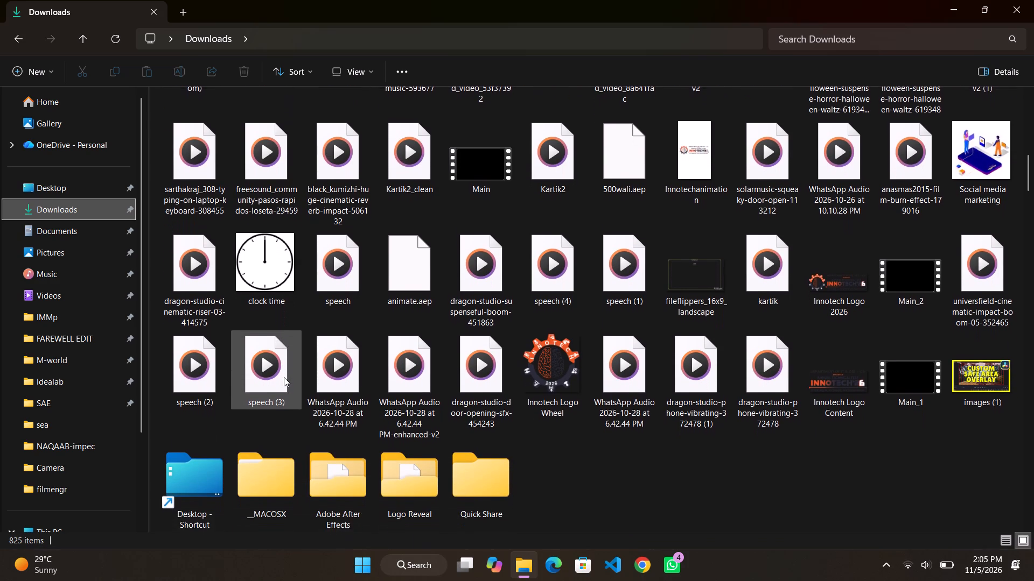
scroll(284, 377, "down", 3)
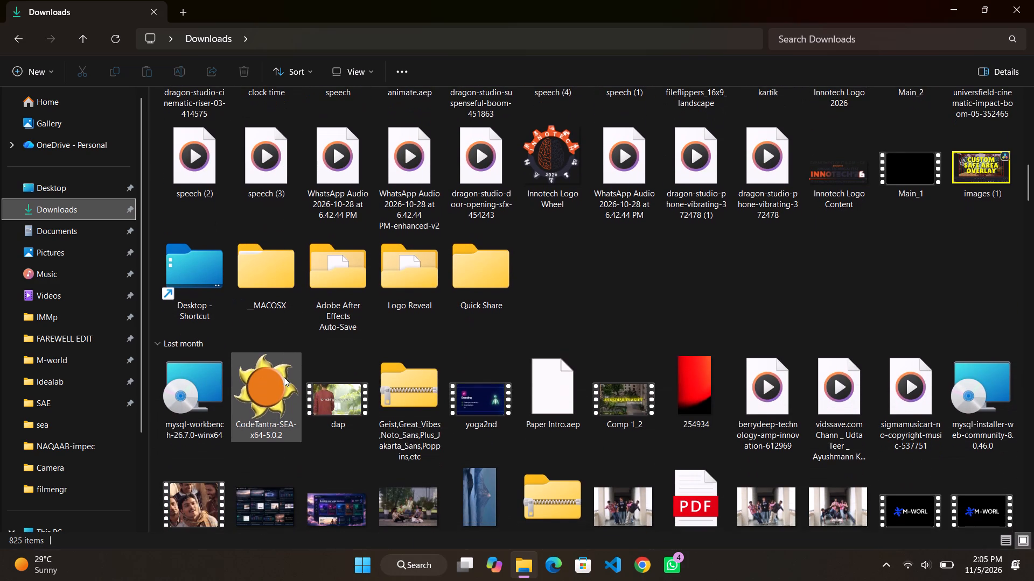
scroll(558, 363, "down", 1)
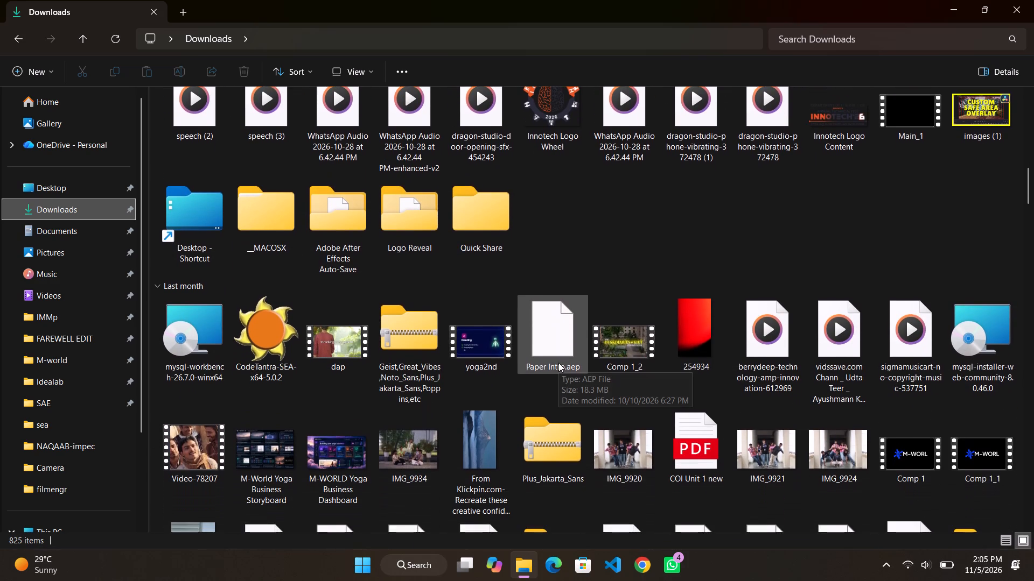
scroll(558, 363, "down", 1)
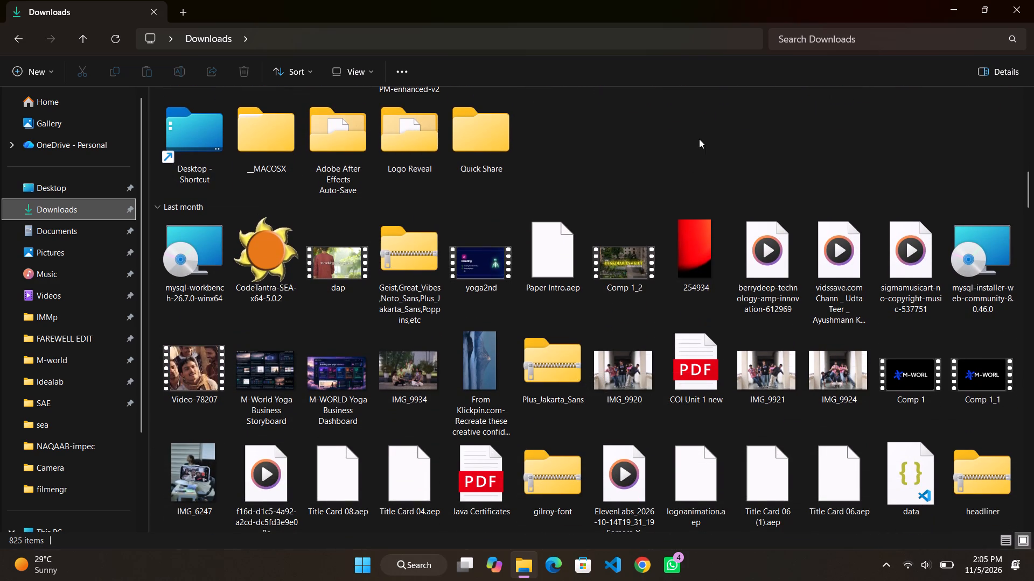
left_click(1033, 0)
Open the Recycle Bin, look through its deleted files, and close it to return to the desktop.
double_click(24, 149)
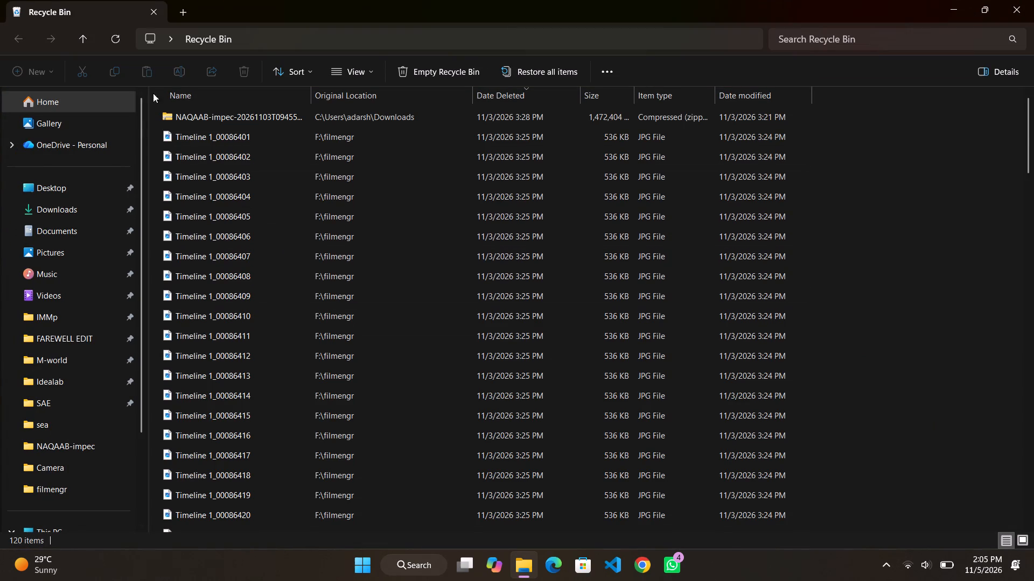
scroll(254, 325, "down", 20)
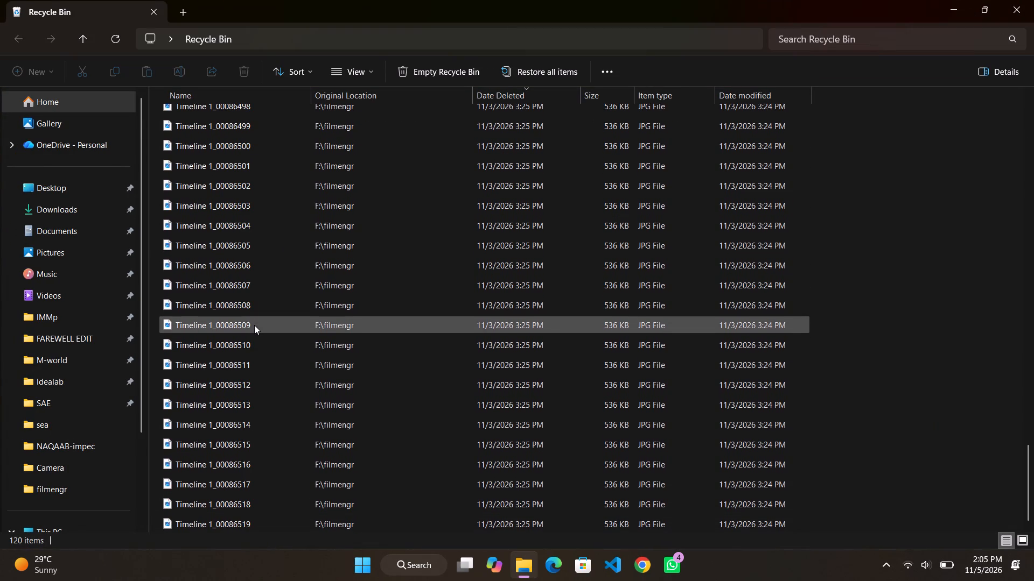
scroll(254, 325, "down", 7)
scroll(254, 325, "up", 17)
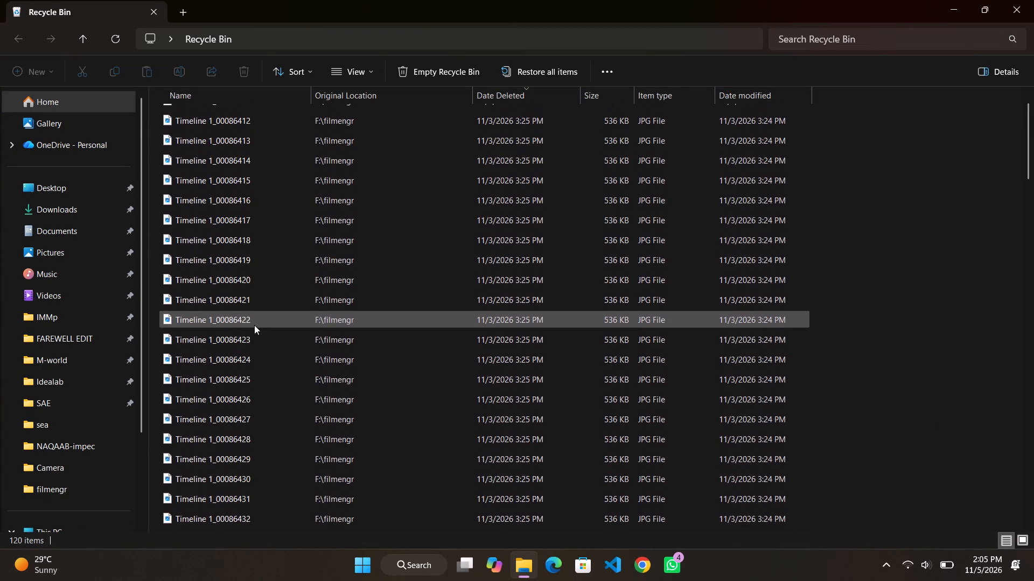
scroll(254, 325, "up", 7)
left_click(1033, 0)
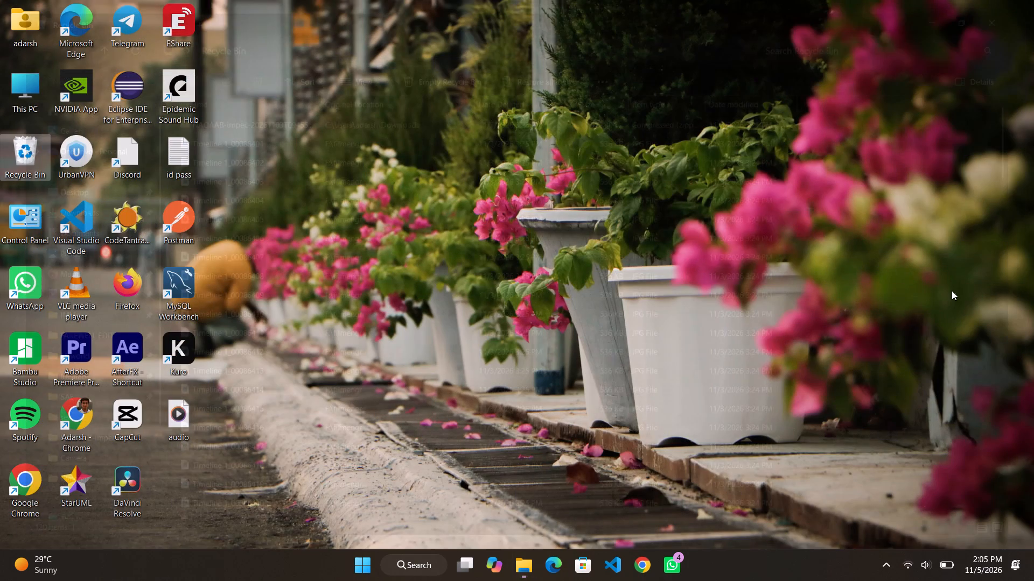